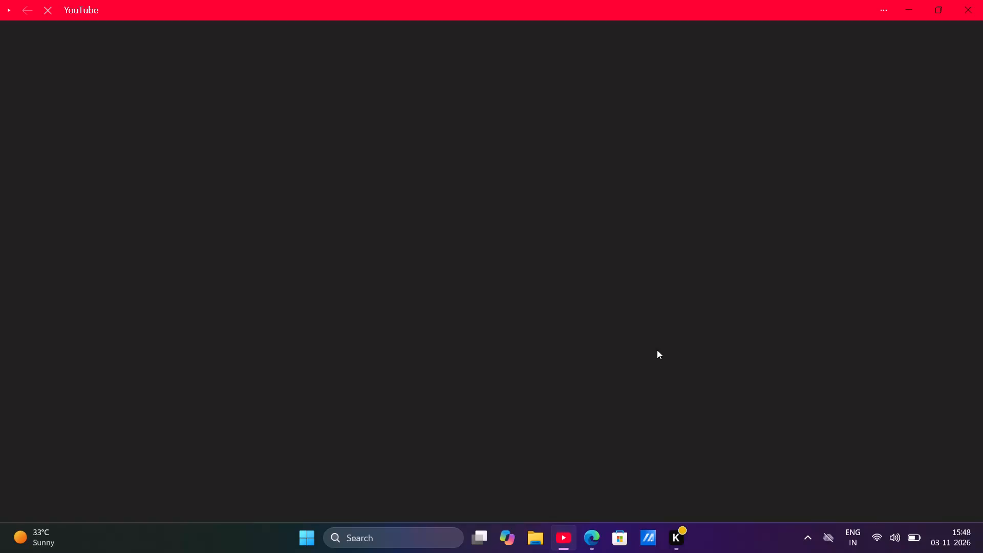
Close the YouTube window.
left_click(976, 5)
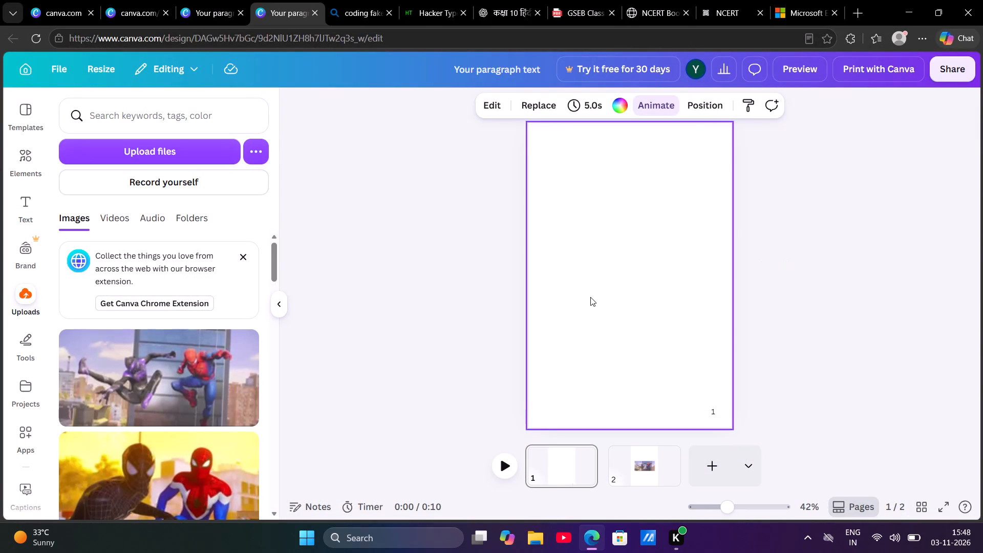
Add a blank third page after page 2, which holds the Spider-Man image.
left_click(590, 297)
scroll(590, 297, "up", 1)
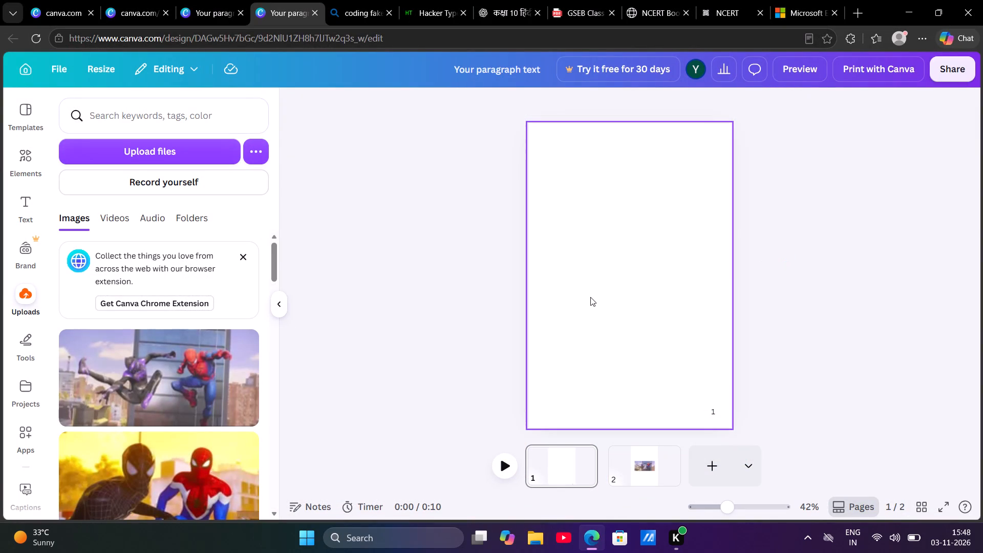
left_click(644, 477)
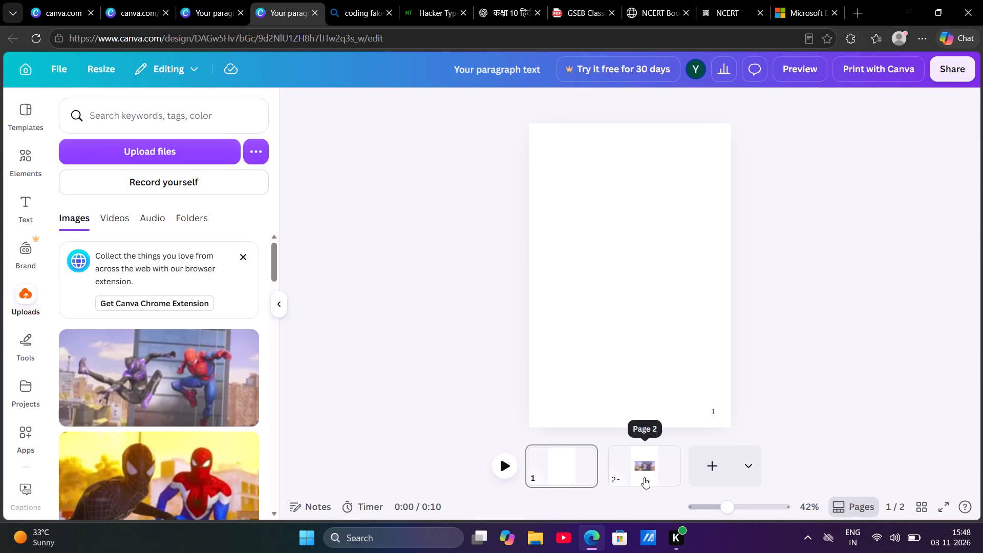
left_click(704, 471)
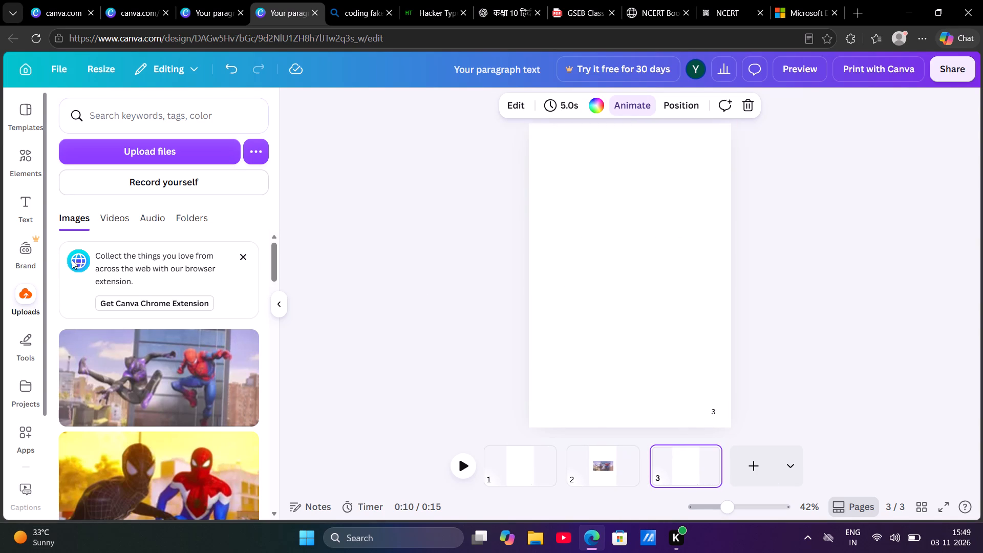
Place two copies of the uploaded 20:28 disclaimer video on page 3.
left_click(115, 223)
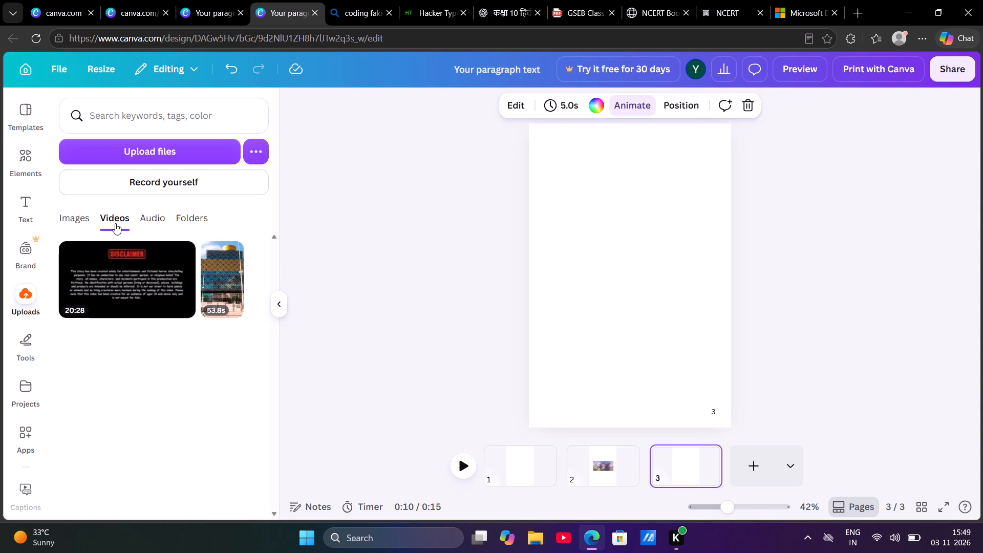
left_click(93, 294)
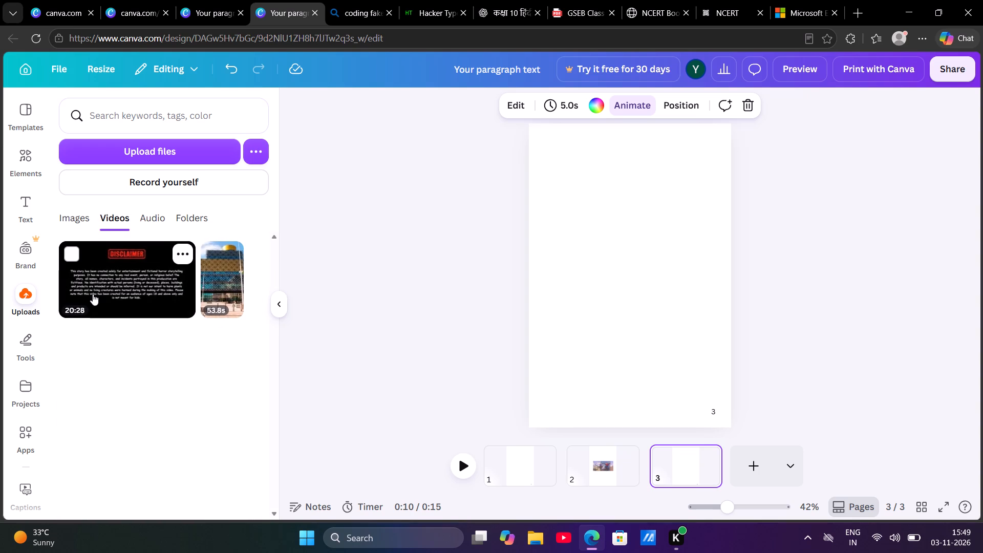
left_click(93, 294)
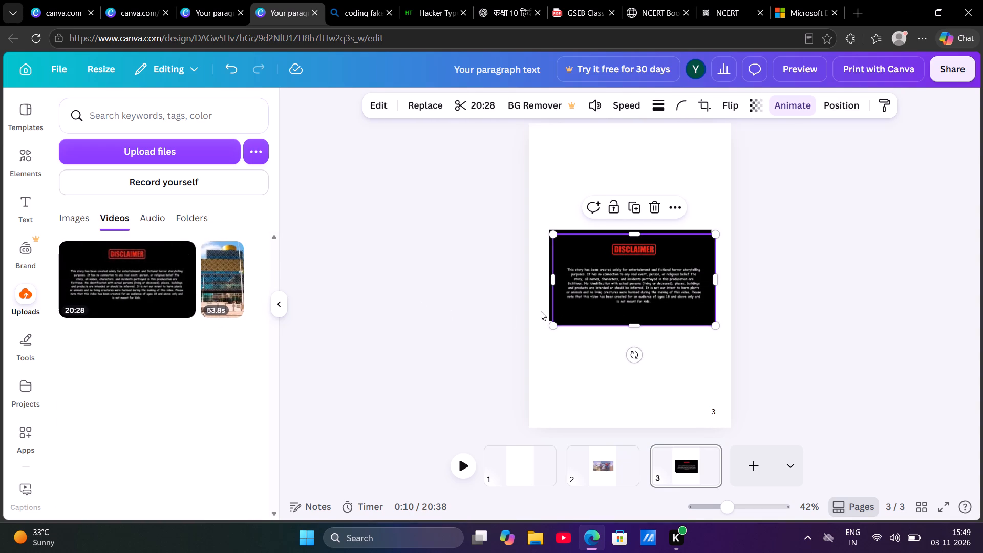
Play the disclaimer video on page 3 briefly and pause it.
left_click(634, 282)
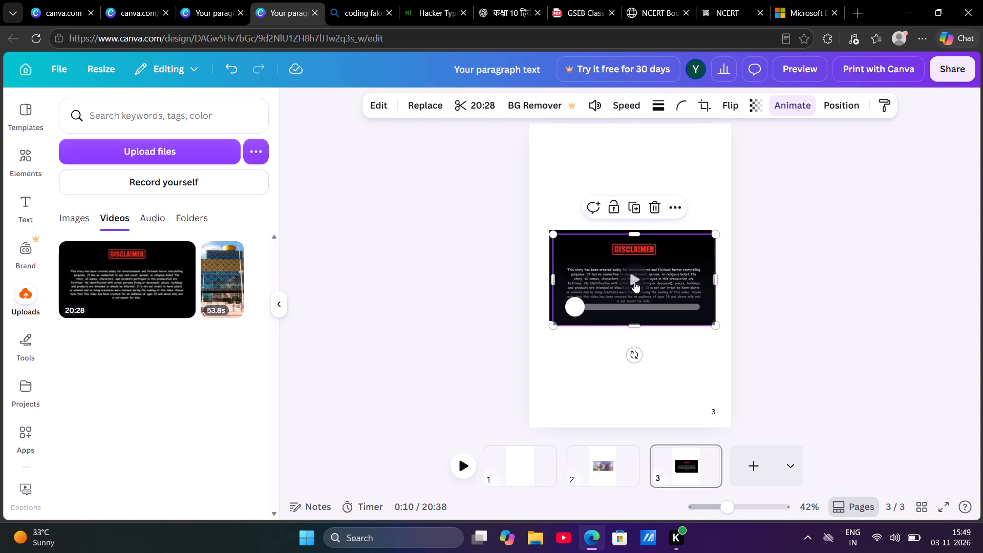
left_click(634, 282)
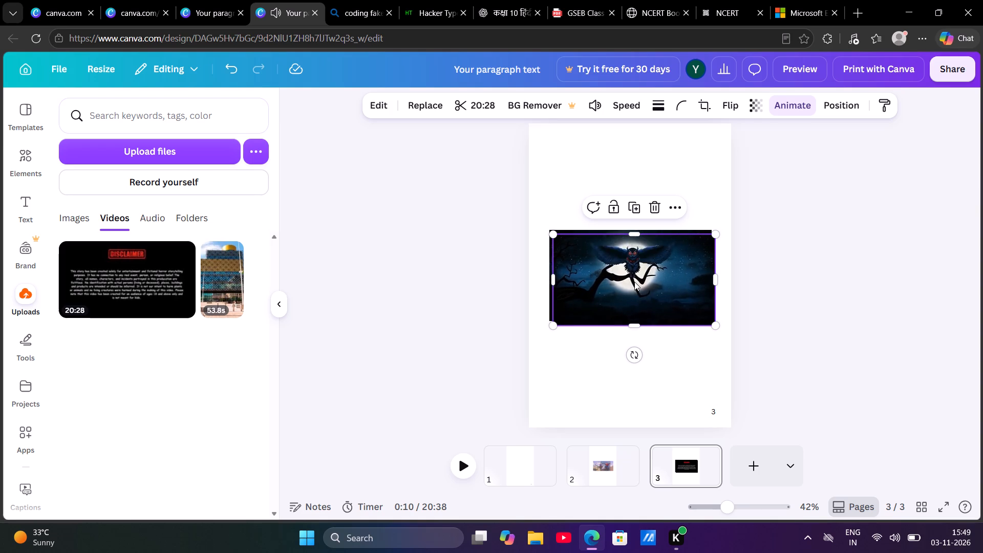
left_click(634, 282)
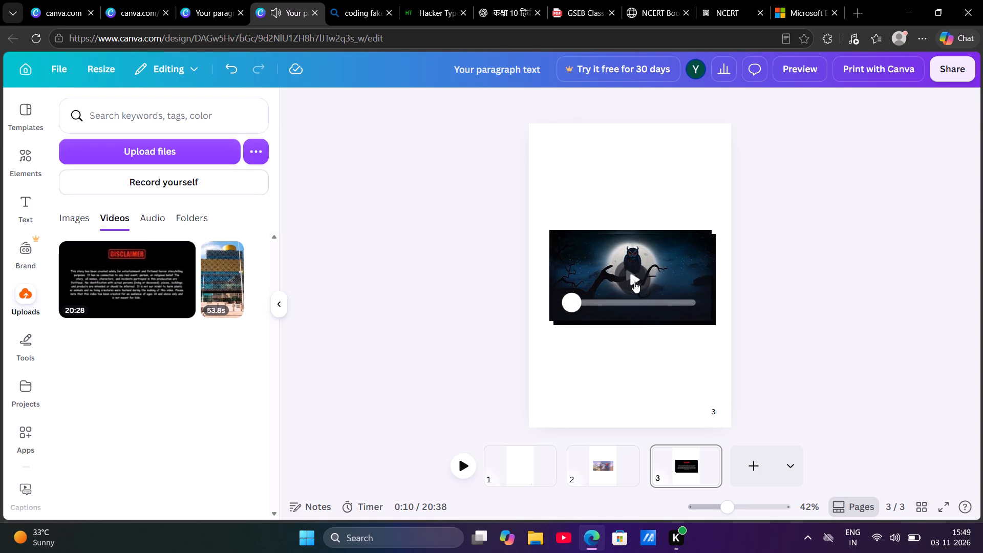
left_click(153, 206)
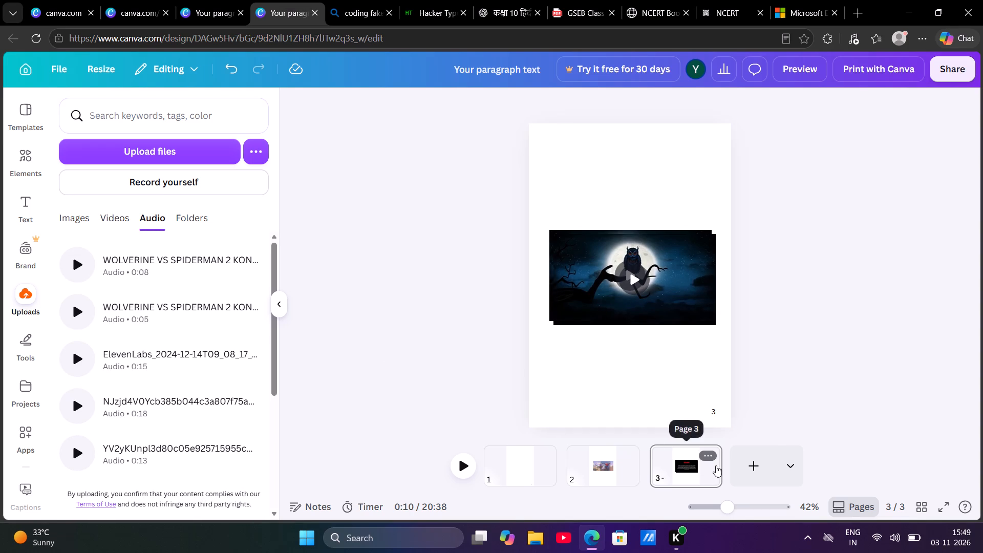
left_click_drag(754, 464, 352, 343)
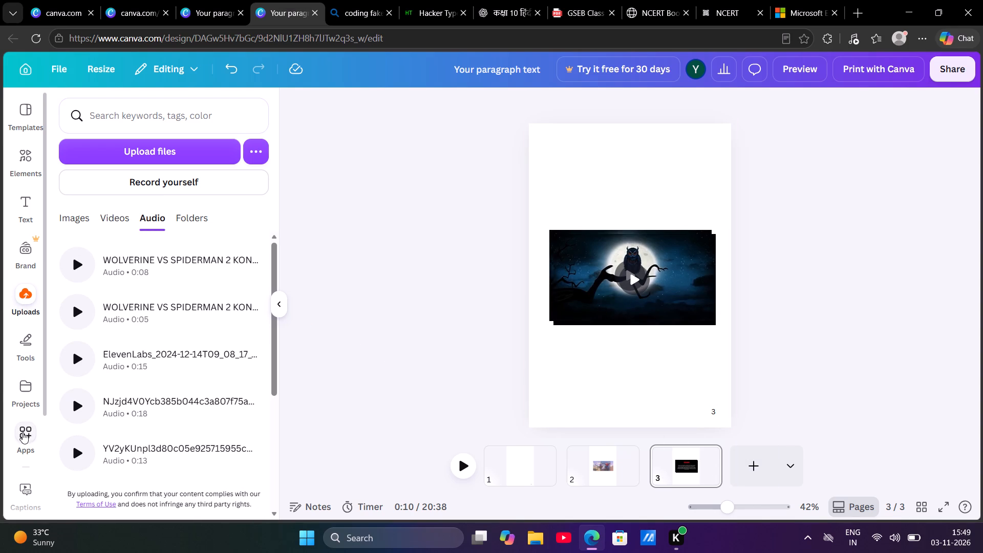
Open the elements library and add a blank fourth page after the video page.
left_click(26, 164)
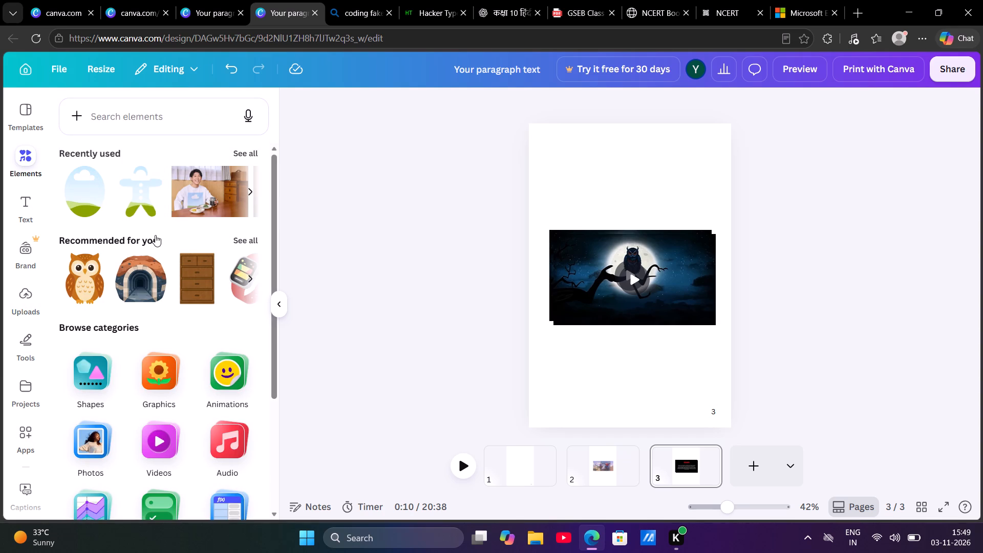
left_click(140, 102)
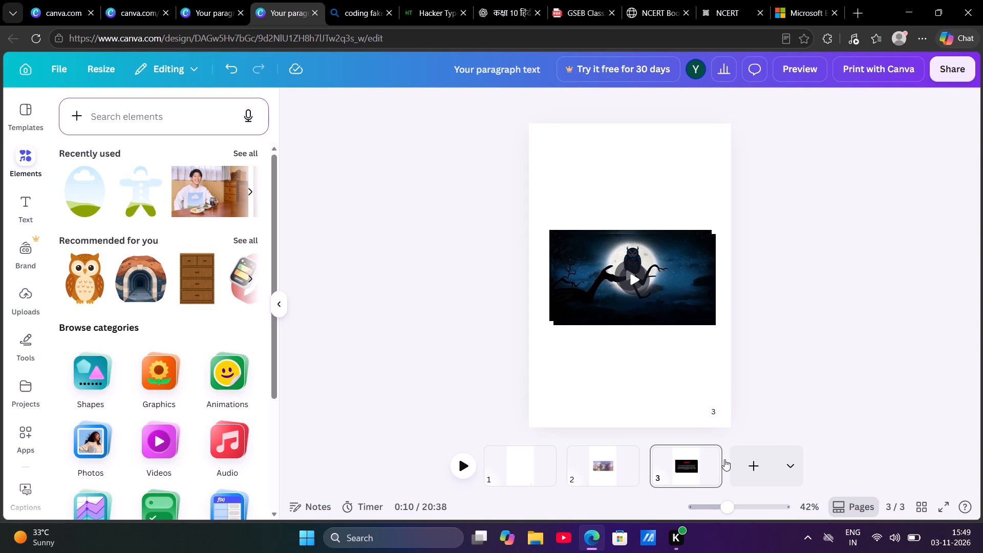
left_click(755, 468)
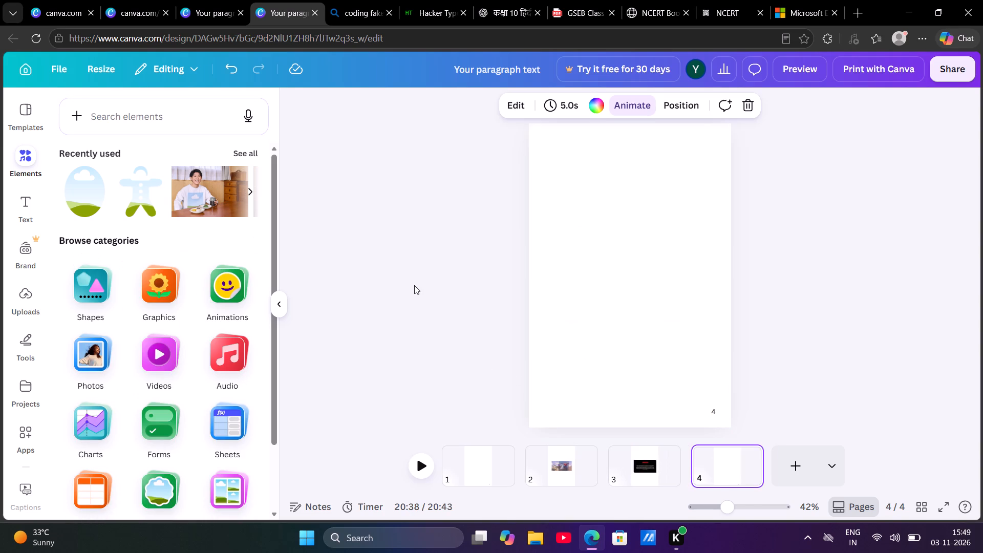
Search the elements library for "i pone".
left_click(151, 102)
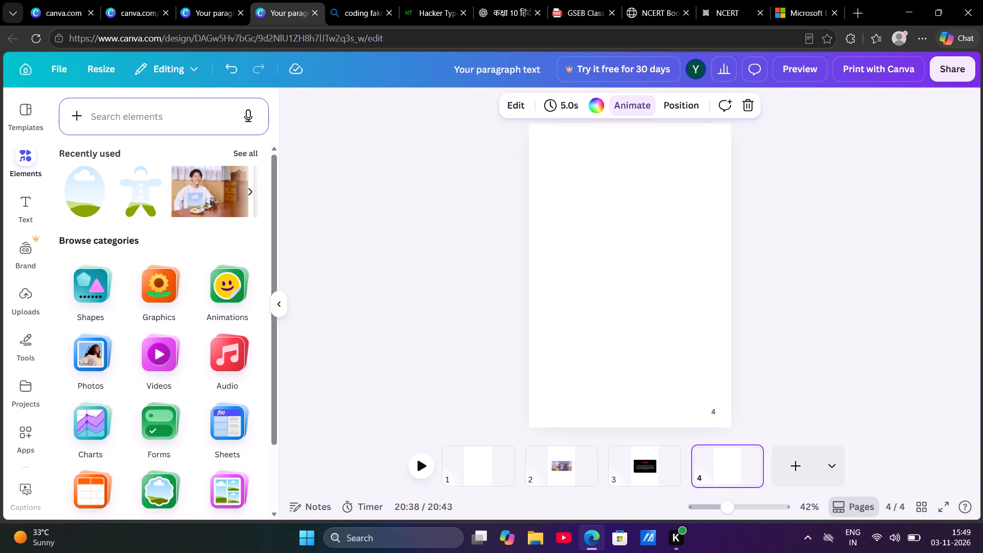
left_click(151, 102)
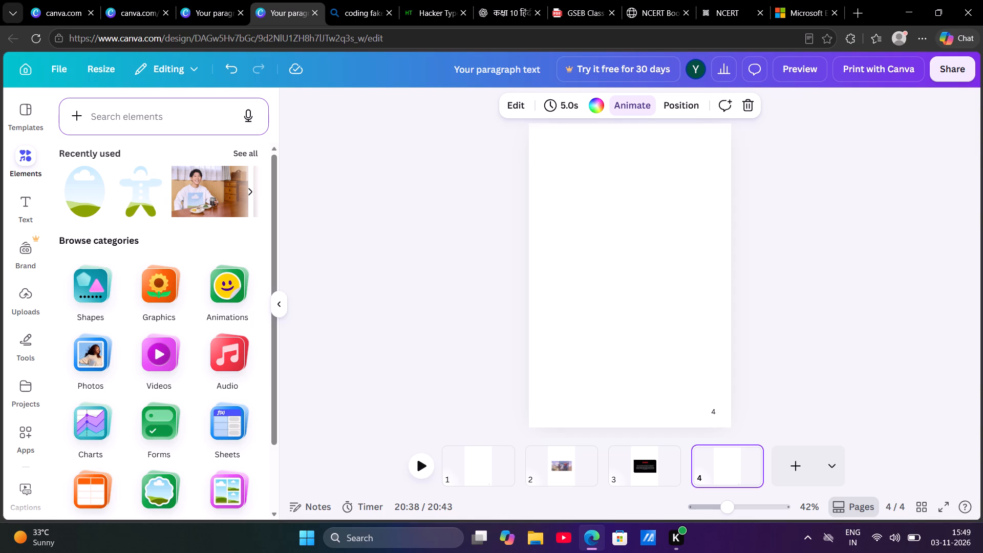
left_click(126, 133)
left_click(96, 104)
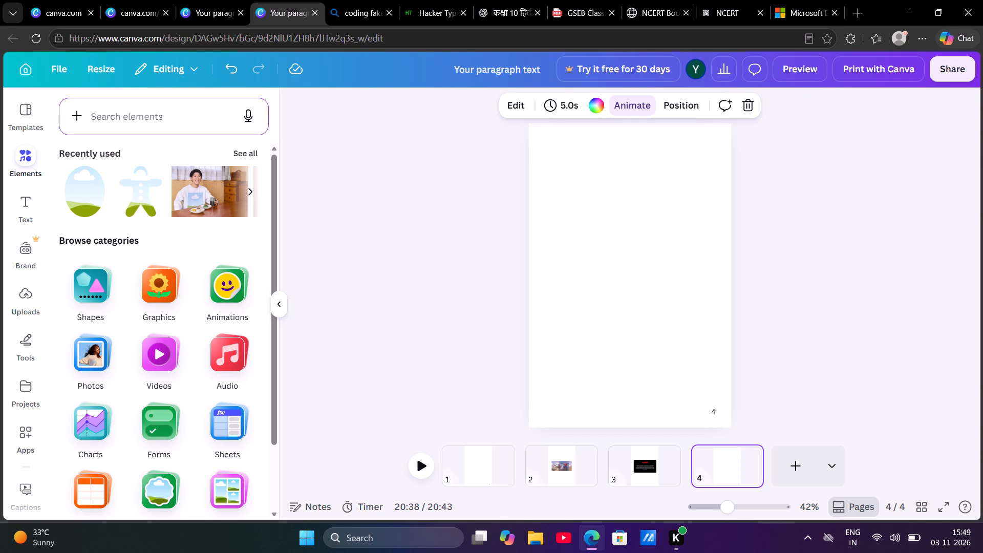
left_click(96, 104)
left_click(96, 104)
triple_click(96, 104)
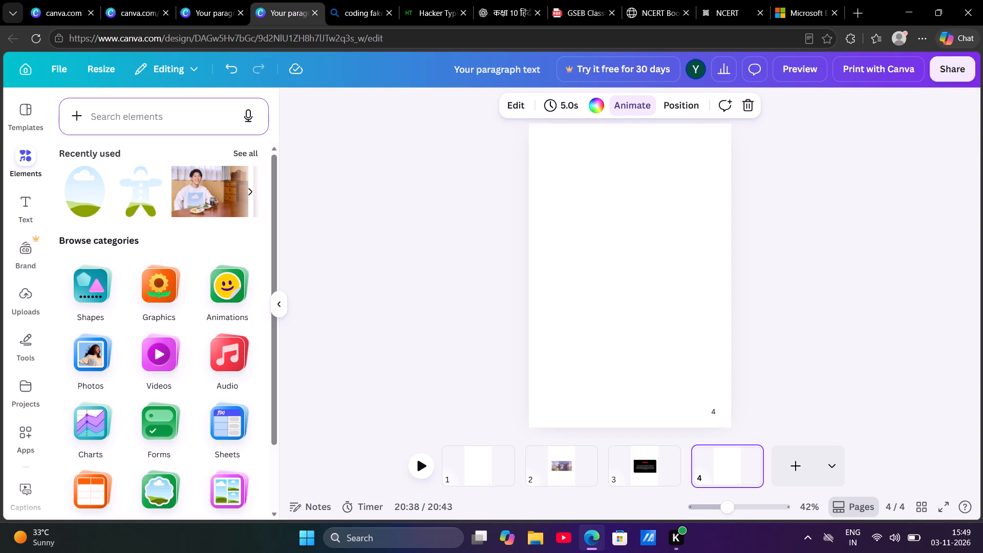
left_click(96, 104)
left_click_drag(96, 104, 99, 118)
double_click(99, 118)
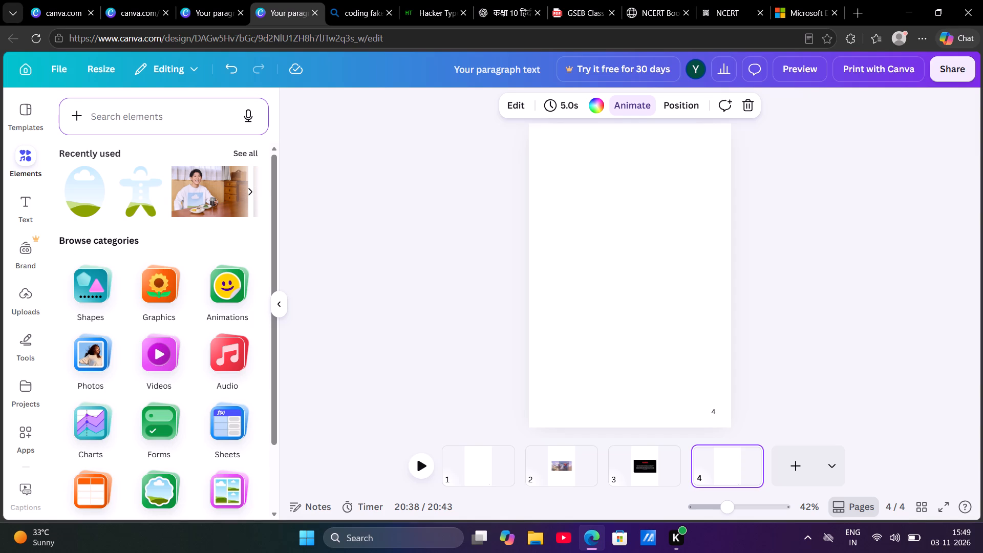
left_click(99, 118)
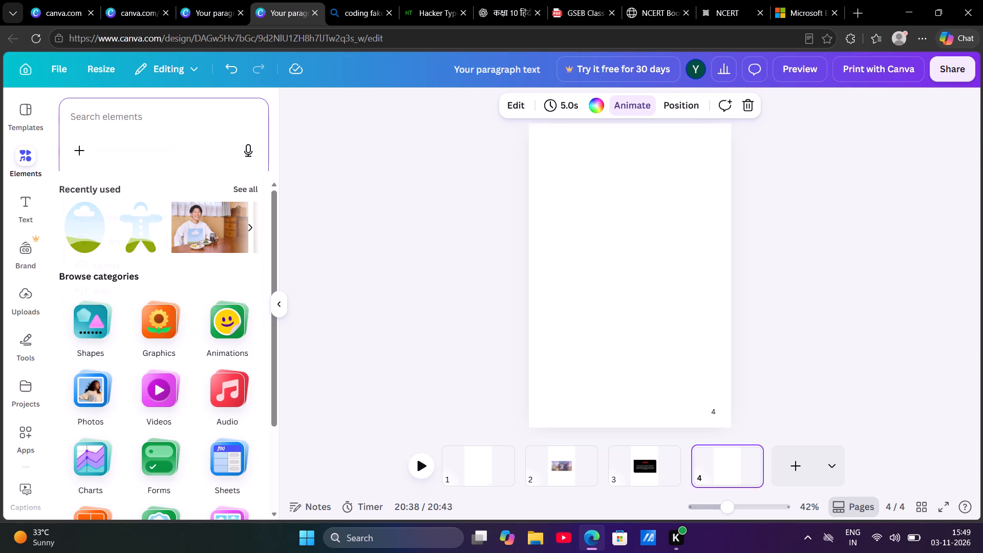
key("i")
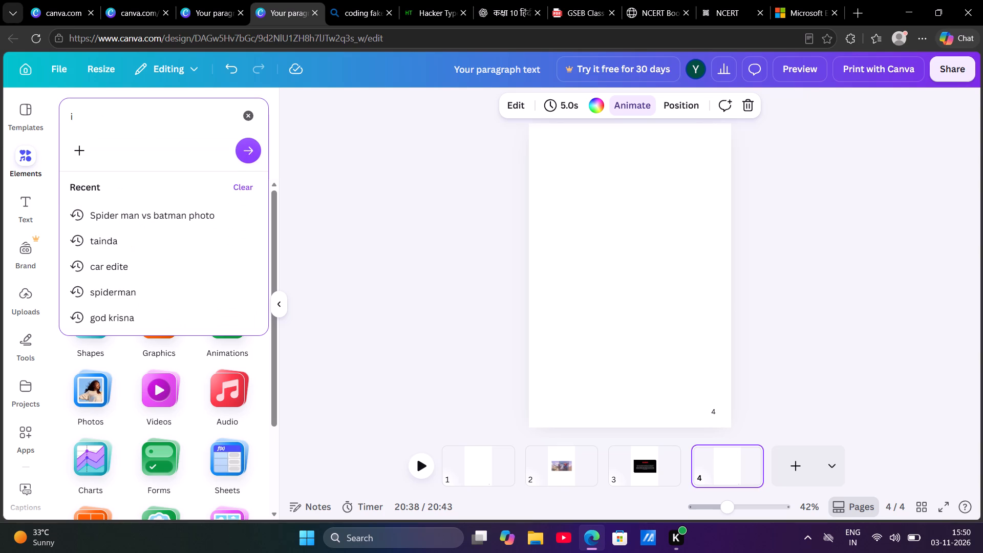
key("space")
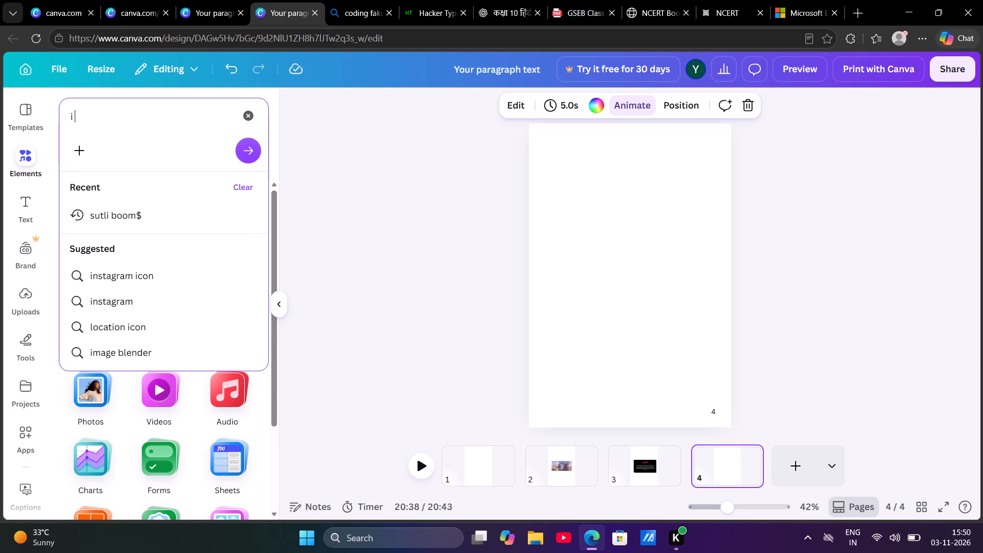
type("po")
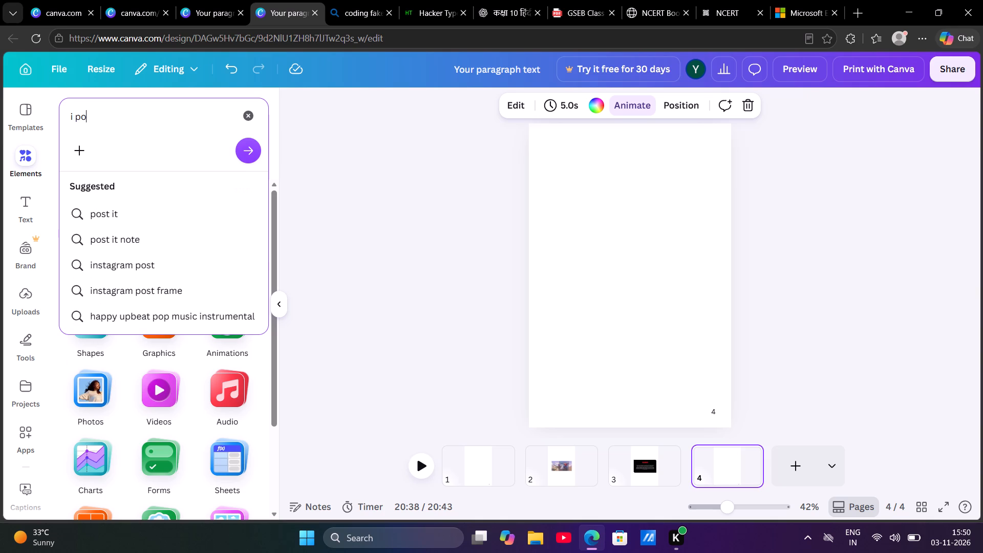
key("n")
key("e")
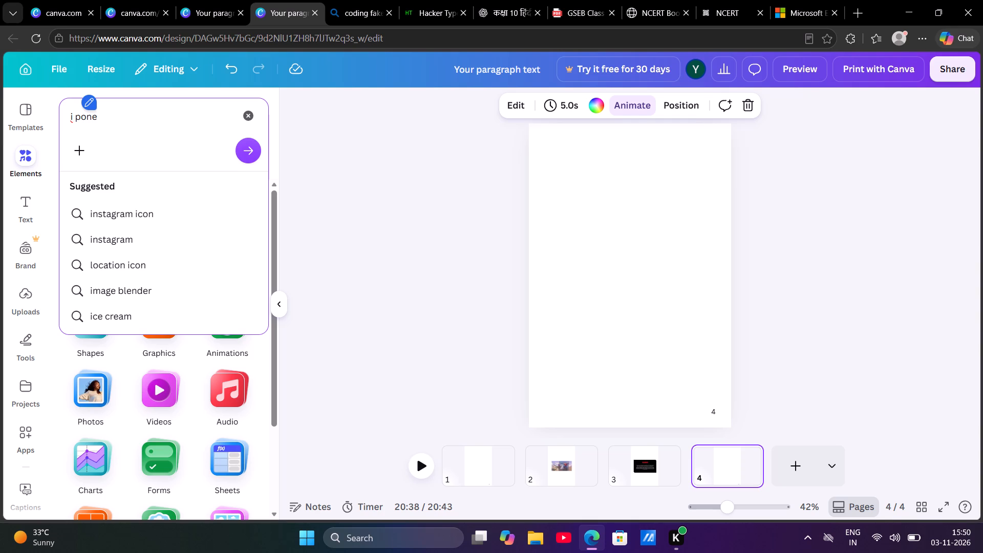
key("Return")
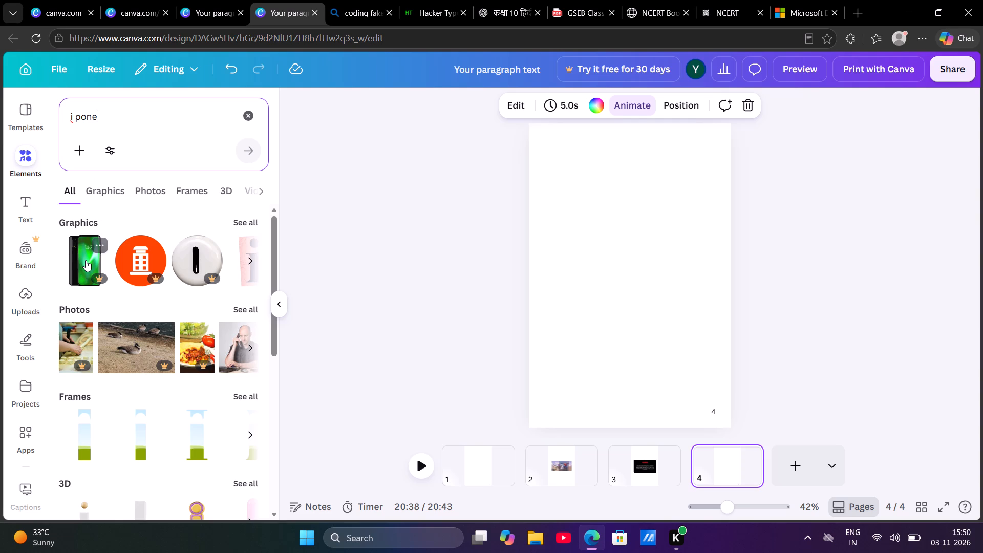
Replace the elements search term with "iphone" and run the search.
left_click(121, 119)
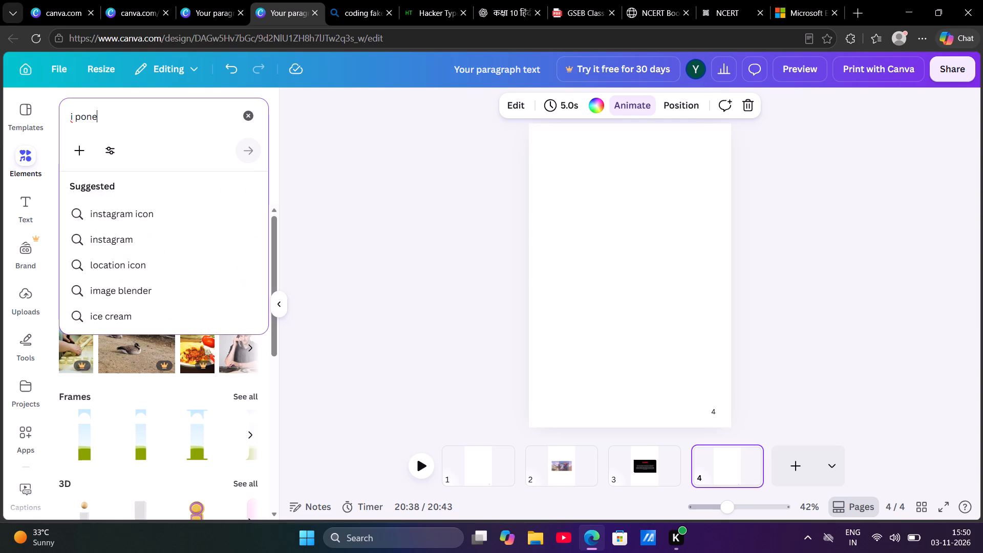
key("BackSpace")
key("BackSpace")
key("BackSpace")
key("BackSpace")
key("BackSpace")
key("BackSpace")
key("BackSpace")
key("BackSpace")
key("BackSpace")
key("BackSpace")
key("BackSpace")
key("BackSpace")
key("BackSpace")
key("BackSpace")
key("BackSpace")
key("BackSpace")
key("BackSpace")
key("BackSpace")
key("BackSpace")
key("BackSpace")
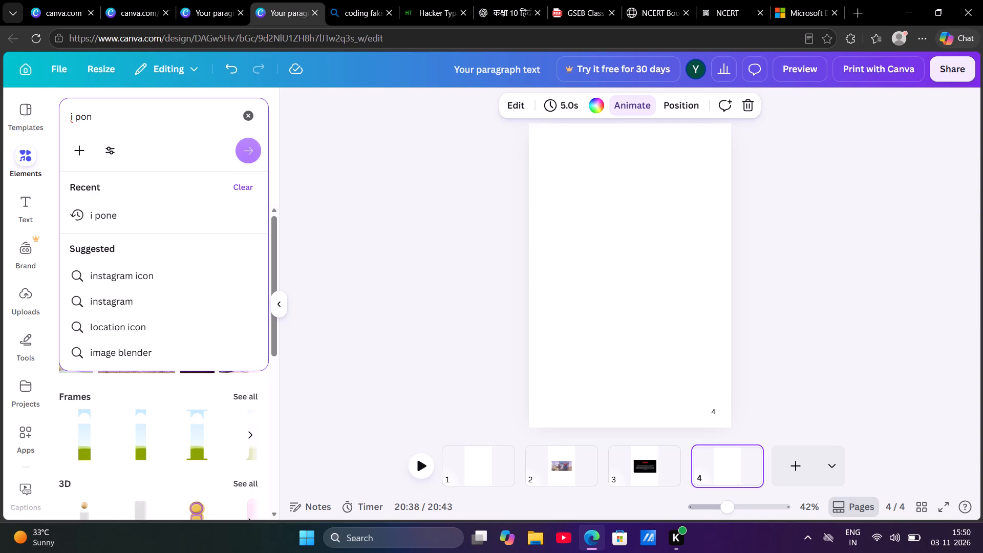
key("BackSpace")
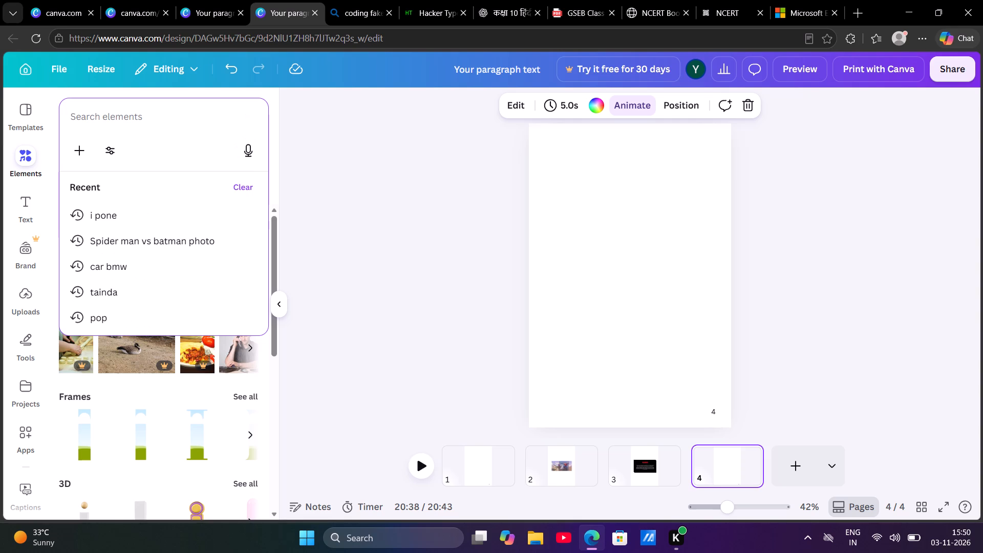
key("i")
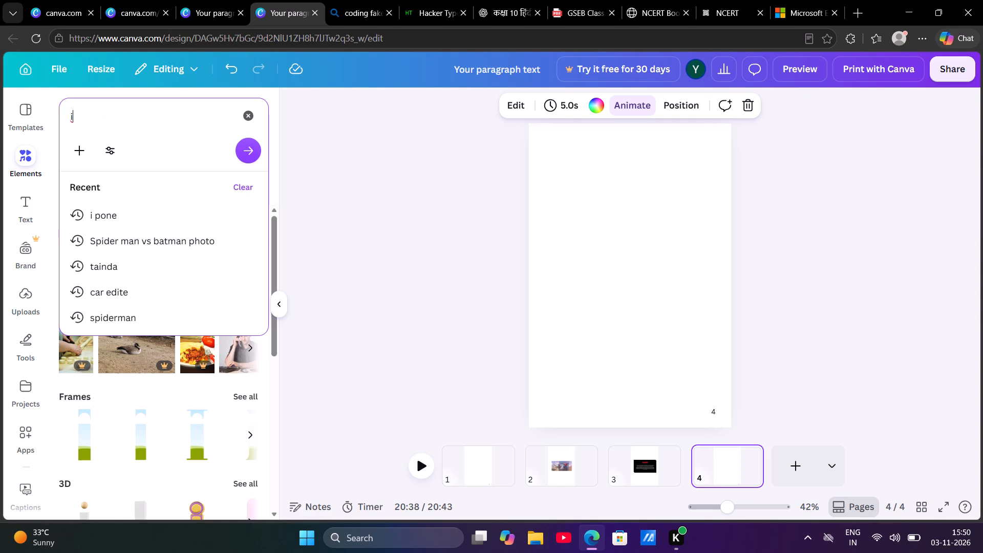
key("p")
key("h")
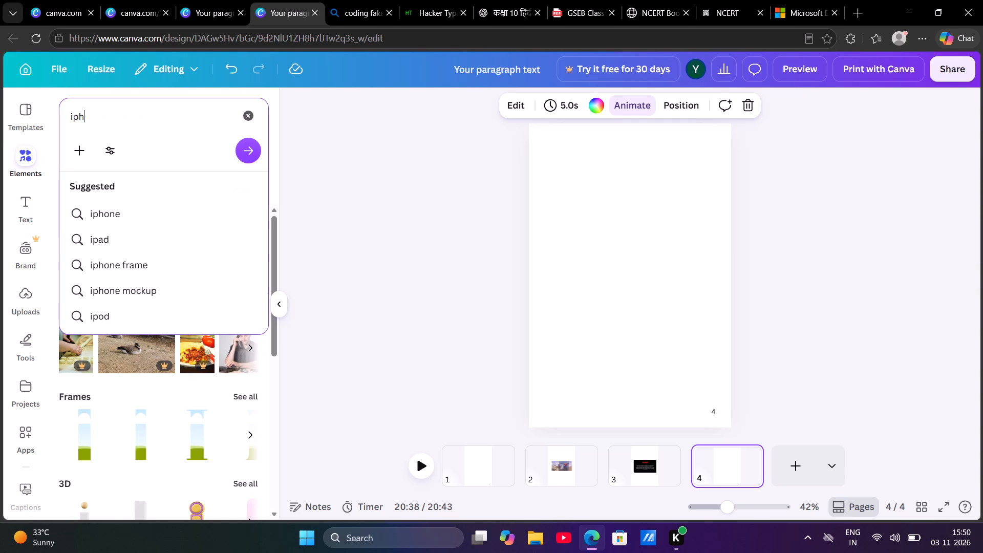
key("o")
key("n")
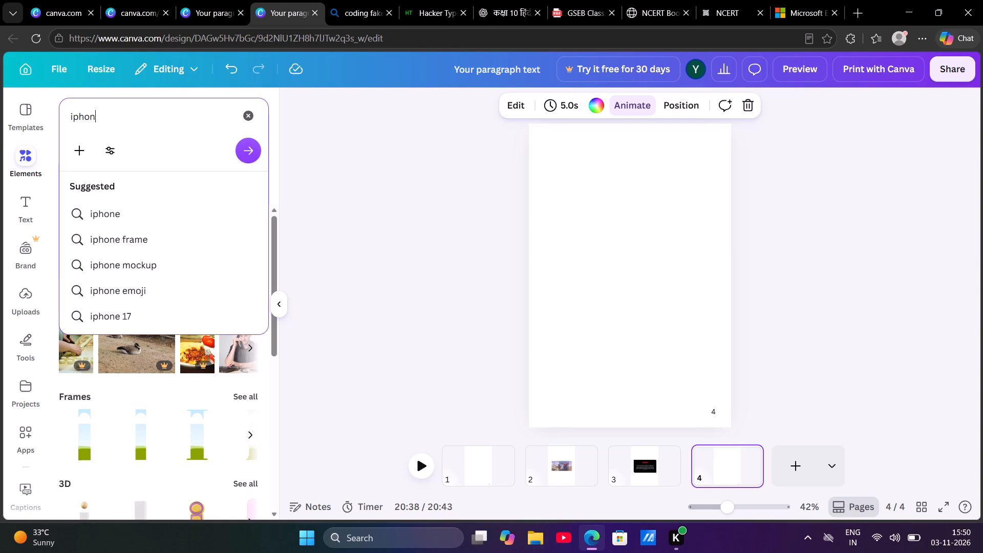
key("e")
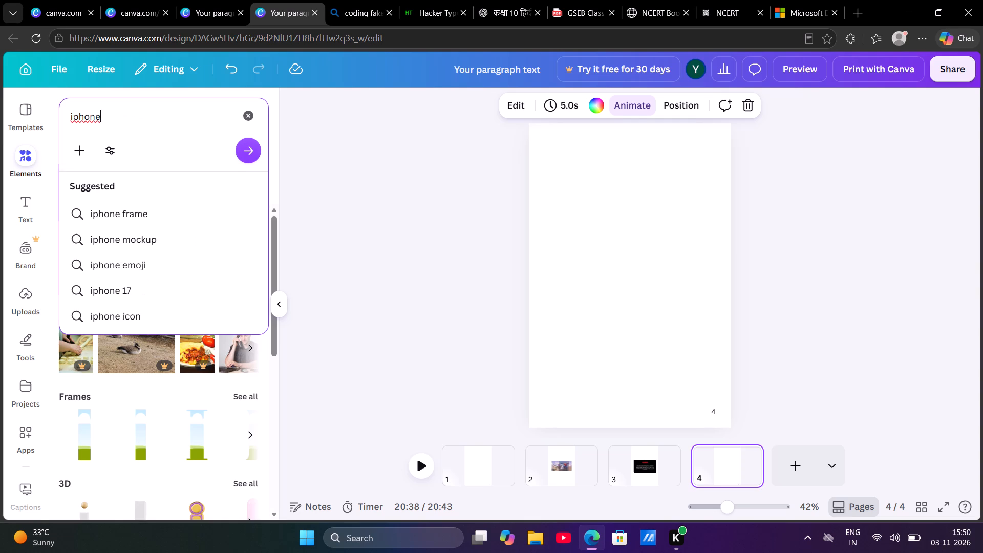
key("Return")
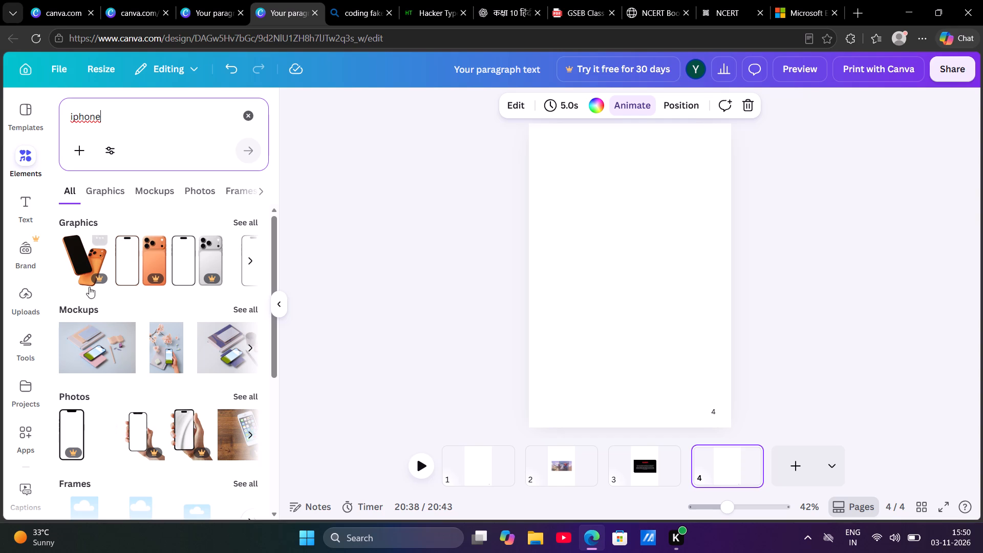
Find the silver iPhone front-and-back graphic in the search results and place it on page 4.
scroll(89, 351, "down", 3)
scroll(89, 351, "right", 1)
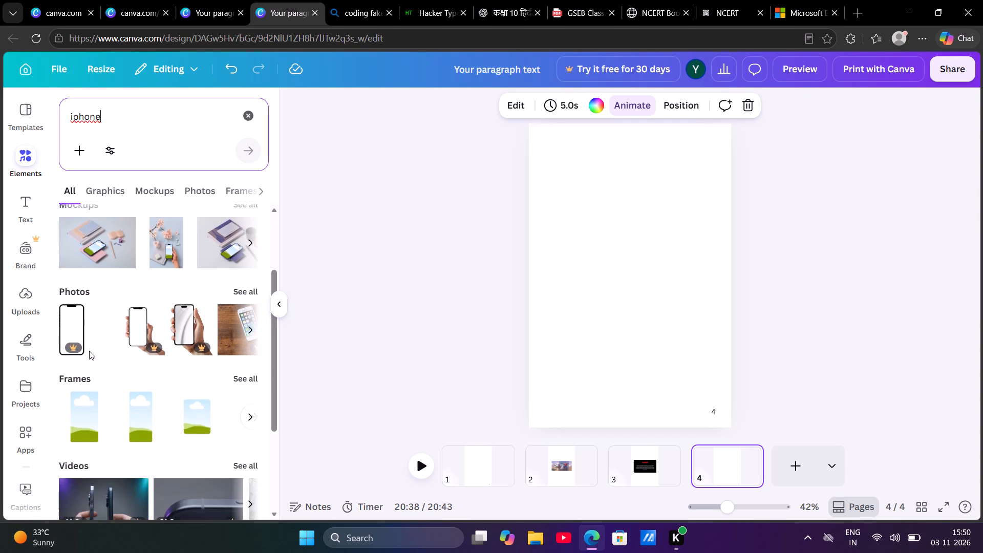
scroll(89, 351, "right", 1)
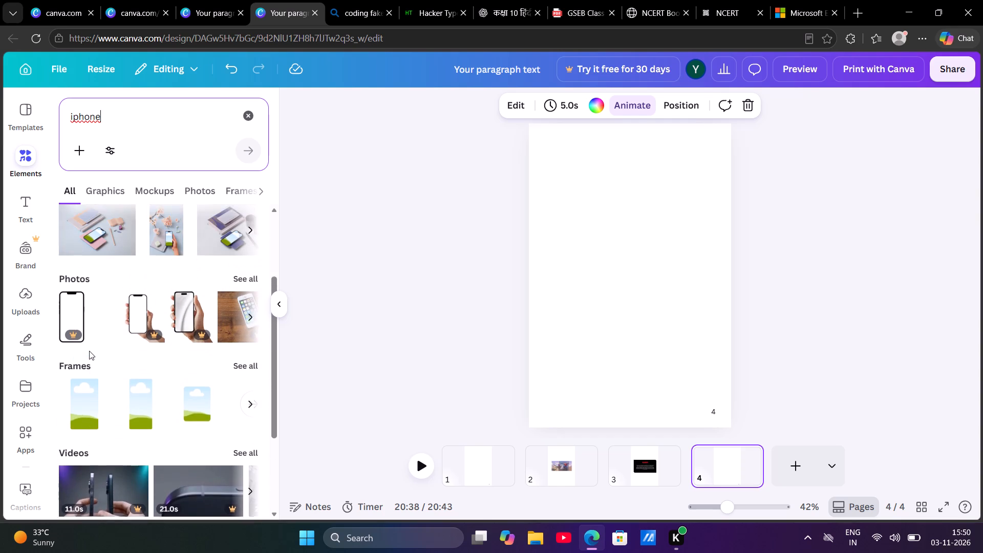
scroll(89, 351, "right", 1)
scroll(89, 351, "up", 3)
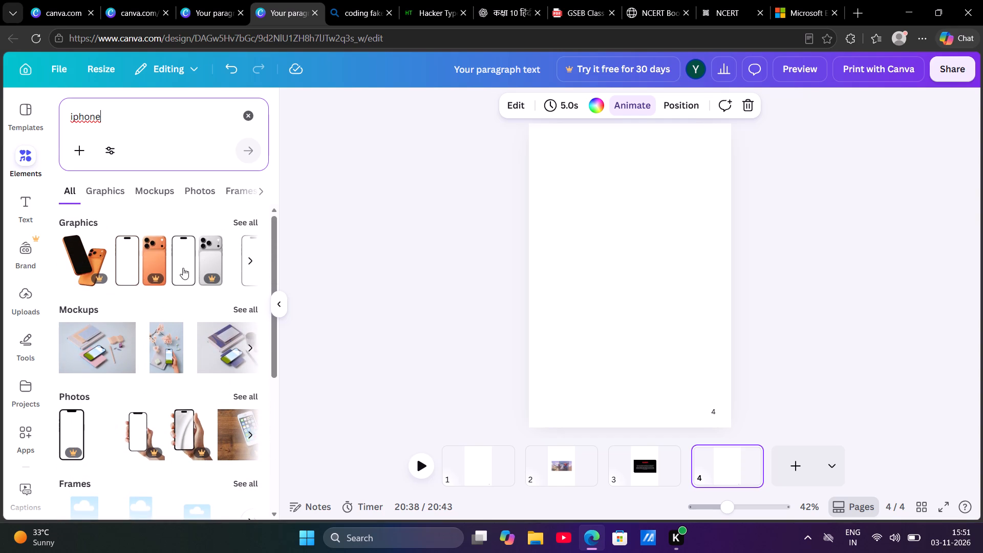
left_click(187, 259)
left_click_drag(187, 259, 225, 271)
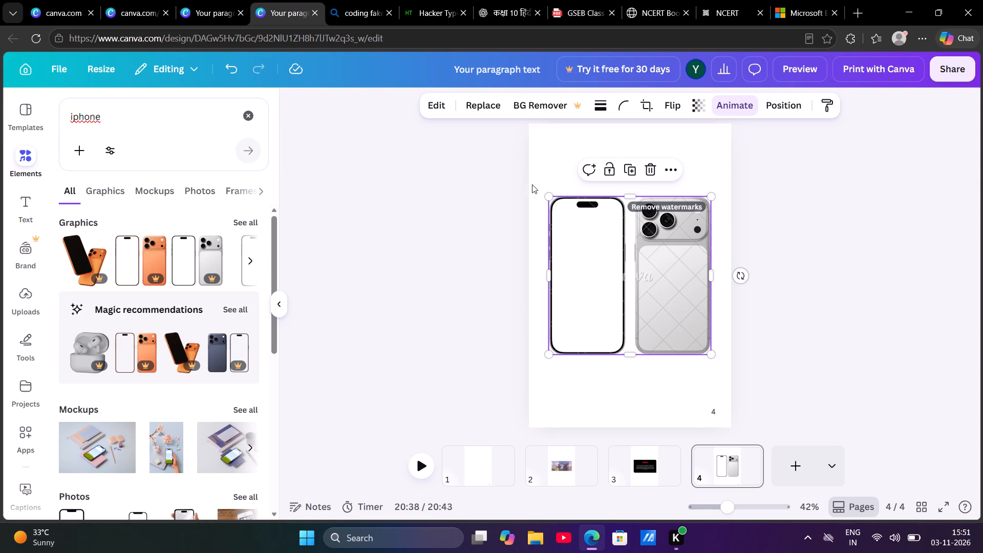
Enlarge the silver iPhone graphic so it spans nearly the full width of page 4, reaching the page's right edge.
left_click_drag(548, 199, 544, 183)
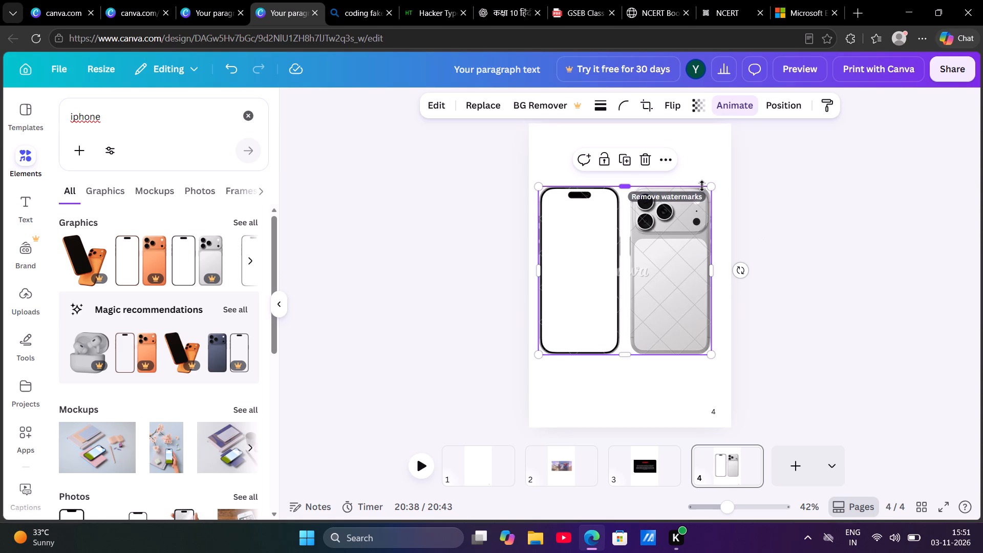
left_click_drag(708, 182, 721, 160)
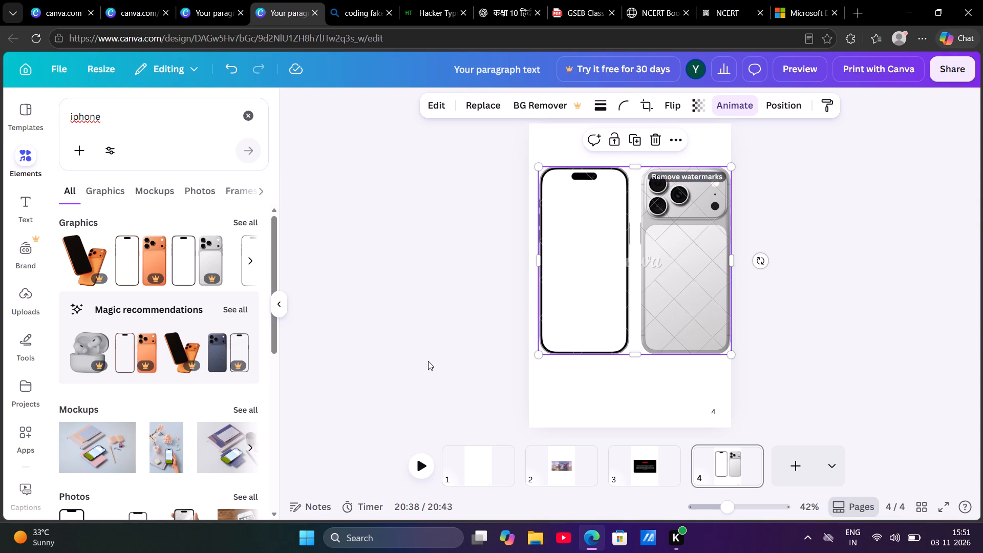
left_click_drag(789, 462, 493, 383)
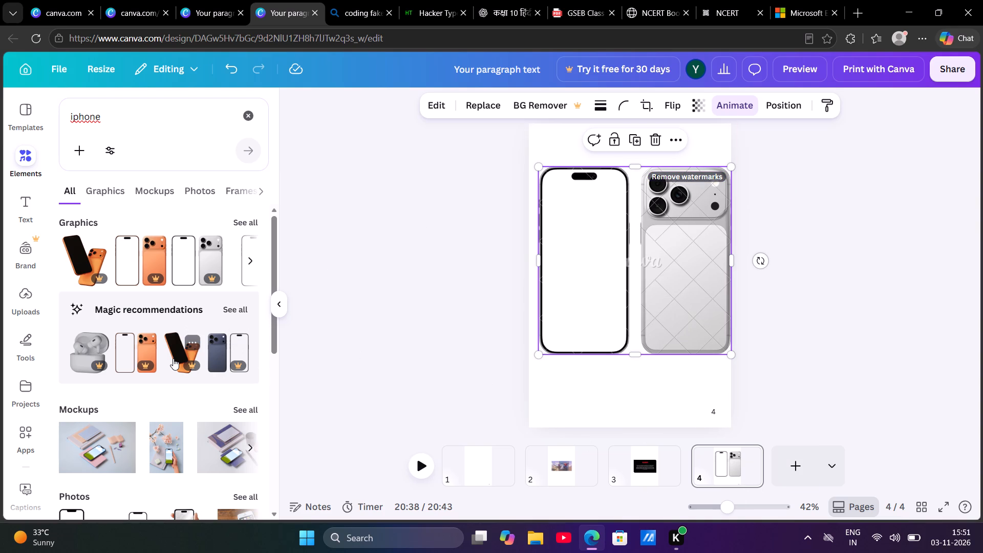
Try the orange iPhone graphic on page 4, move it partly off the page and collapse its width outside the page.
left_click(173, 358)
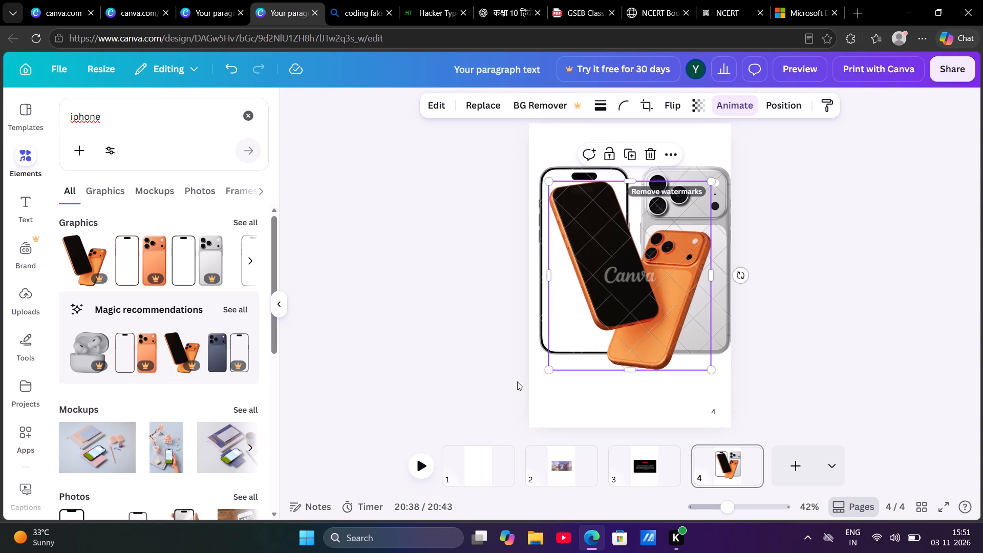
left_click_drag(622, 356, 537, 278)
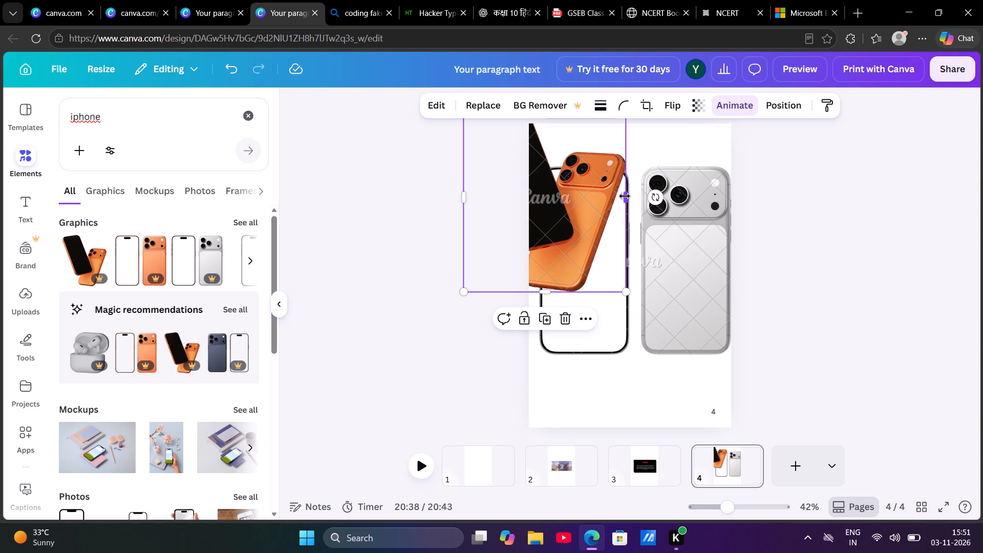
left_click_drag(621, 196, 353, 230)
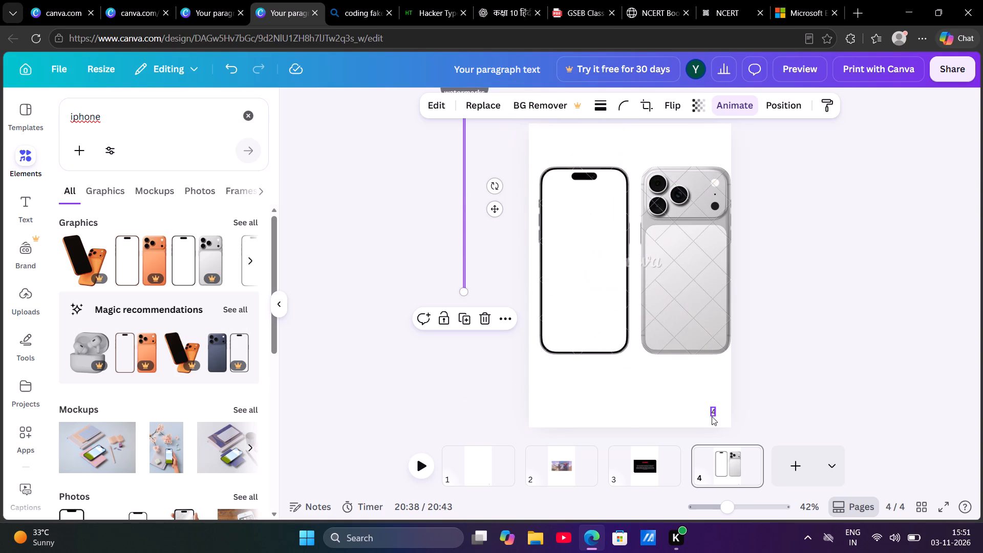
Add a blank fifth page and place the graphic of two overlapping orange iPhones on it.
left_click(794, 473)
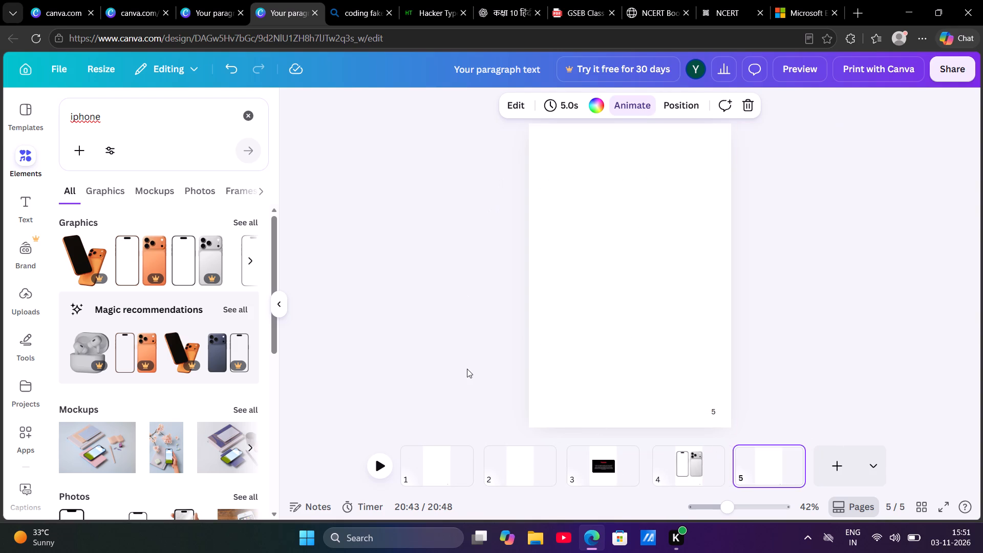
left_click(170, 342)
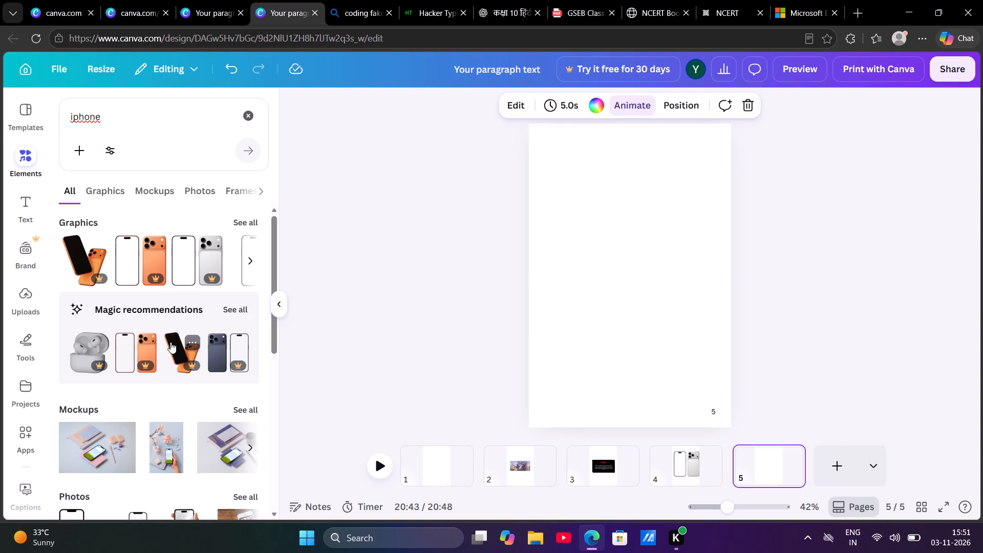
left_click_drag(827, 465, 572, 432)
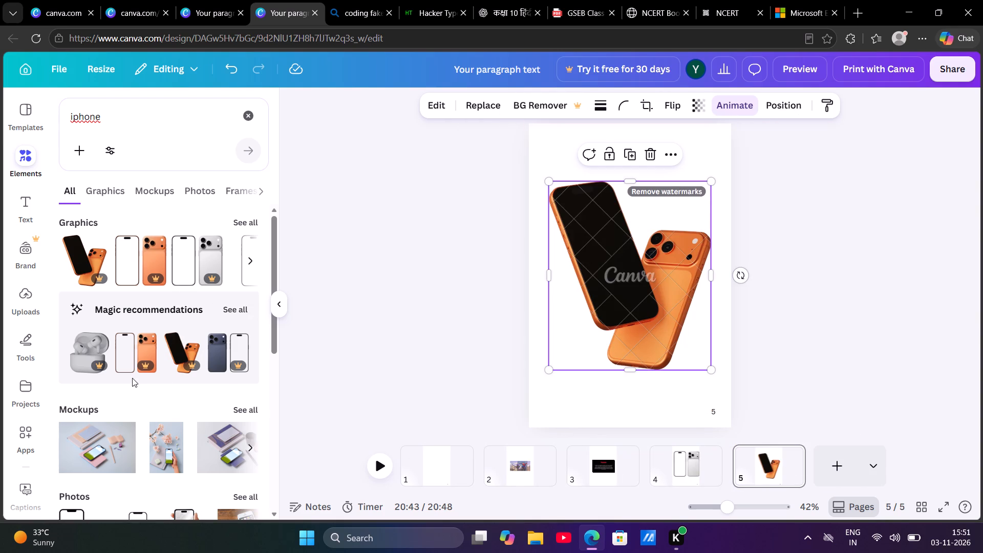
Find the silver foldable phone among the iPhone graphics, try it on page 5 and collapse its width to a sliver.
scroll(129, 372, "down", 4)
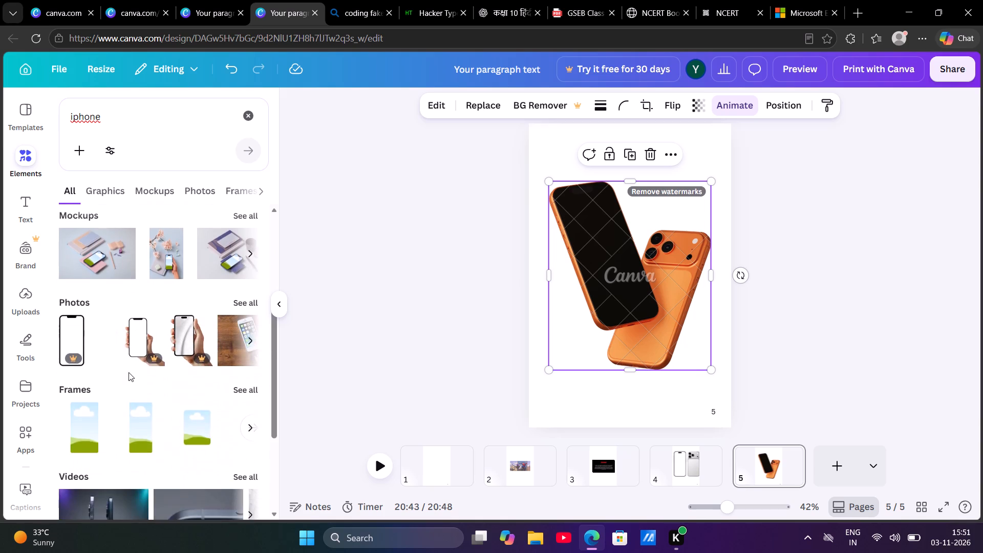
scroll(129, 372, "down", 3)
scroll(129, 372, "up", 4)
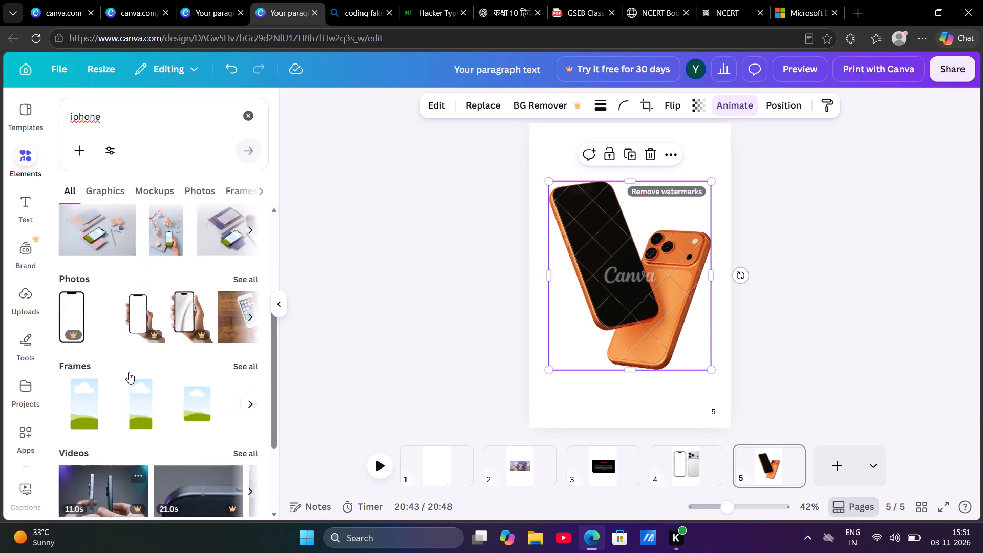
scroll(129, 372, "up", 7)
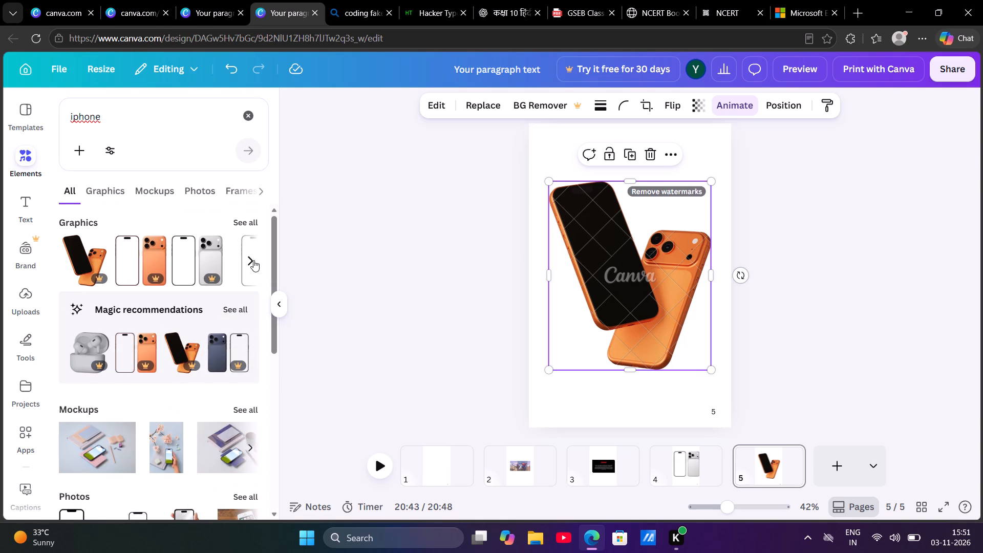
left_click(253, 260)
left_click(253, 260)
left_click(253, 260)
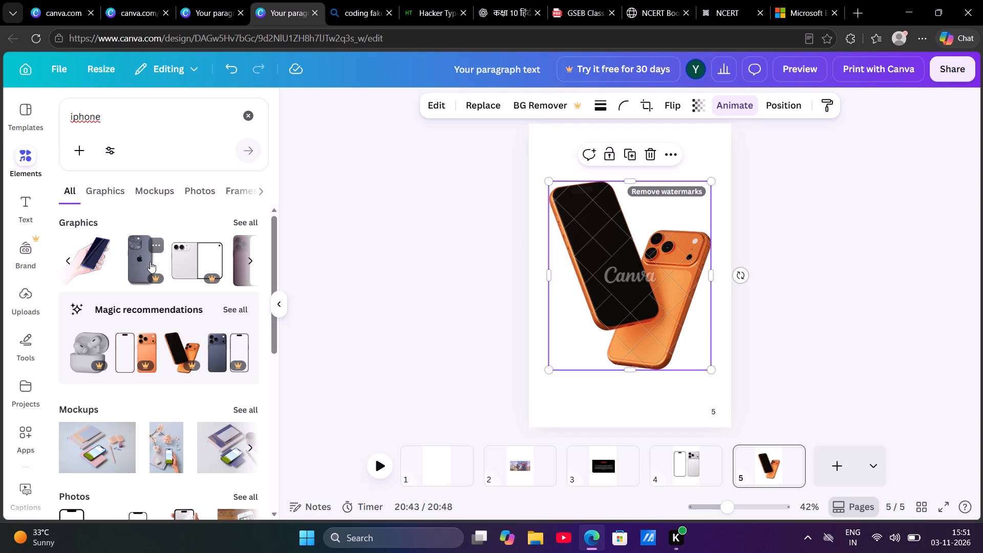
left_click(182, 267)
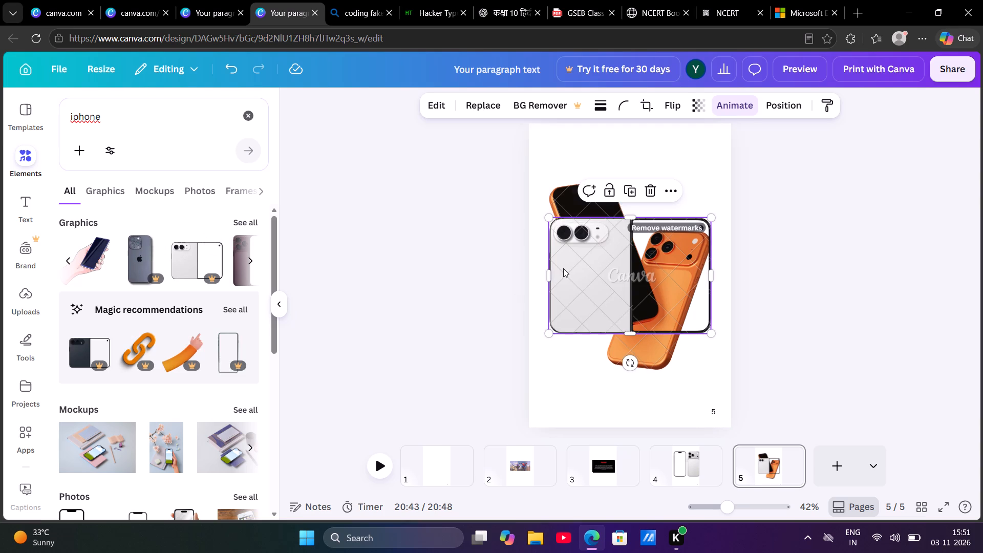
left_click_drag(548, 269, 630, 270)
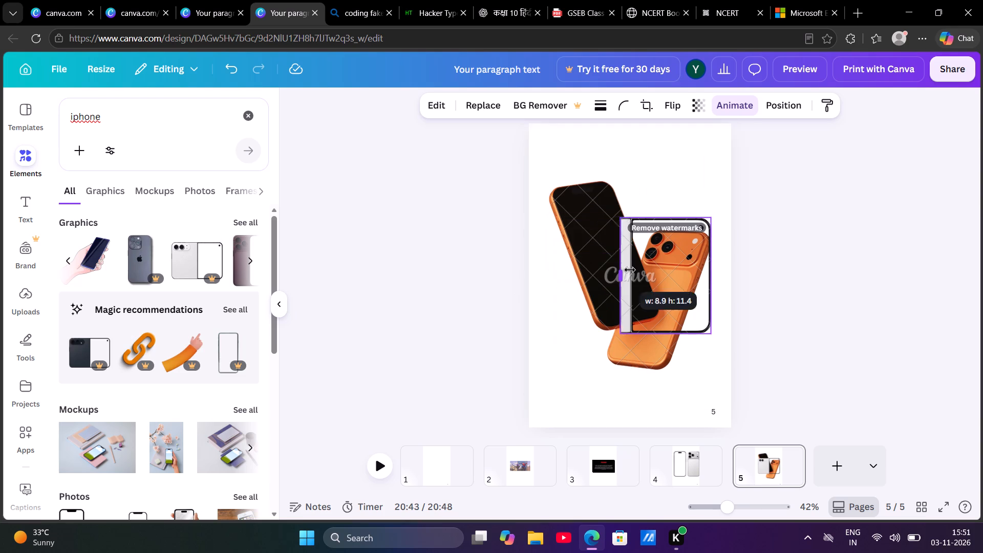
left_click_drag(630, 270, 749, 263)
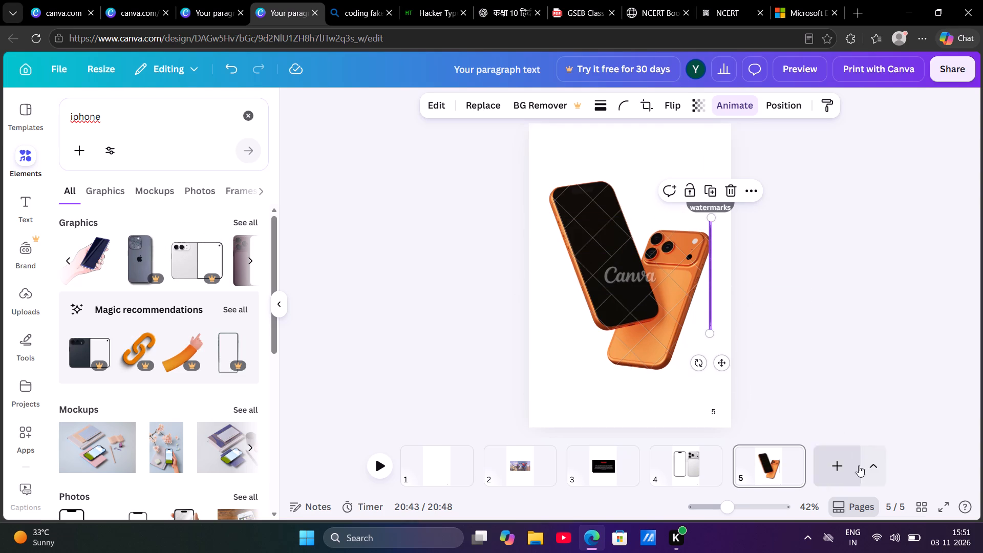
Add a blank sixth page and place the silver foldable phone graphic on it.
left_click(859, 465)
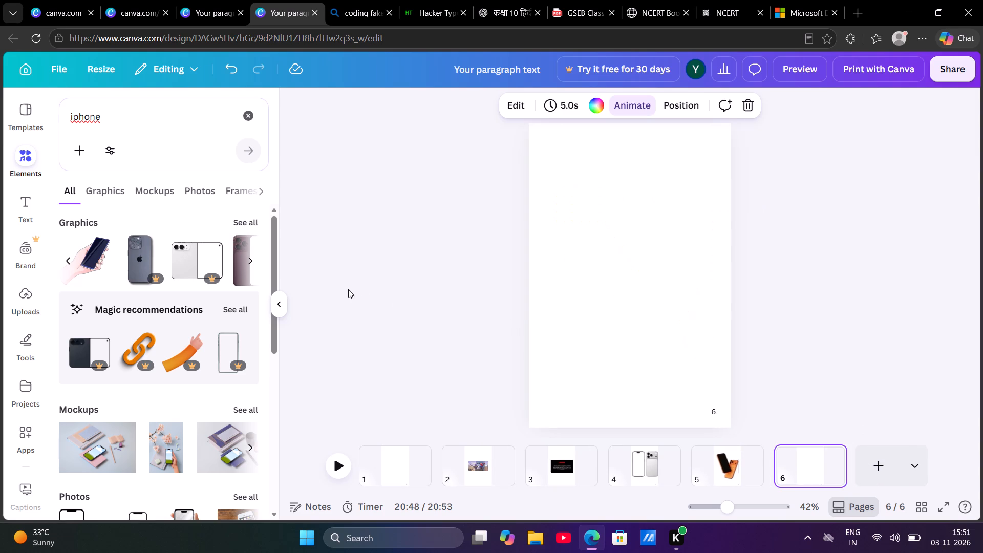
left_click(207, 275)
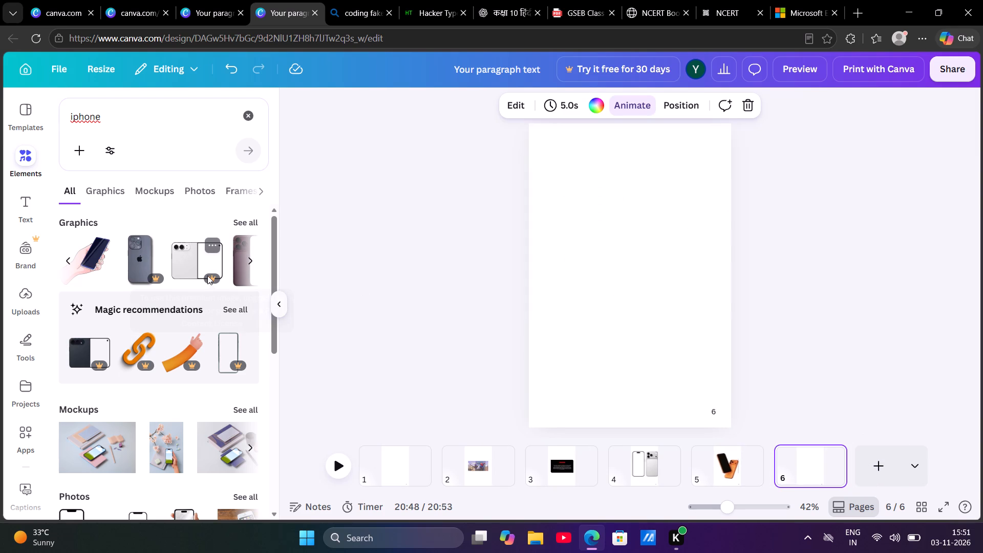
left_click(207, 275)
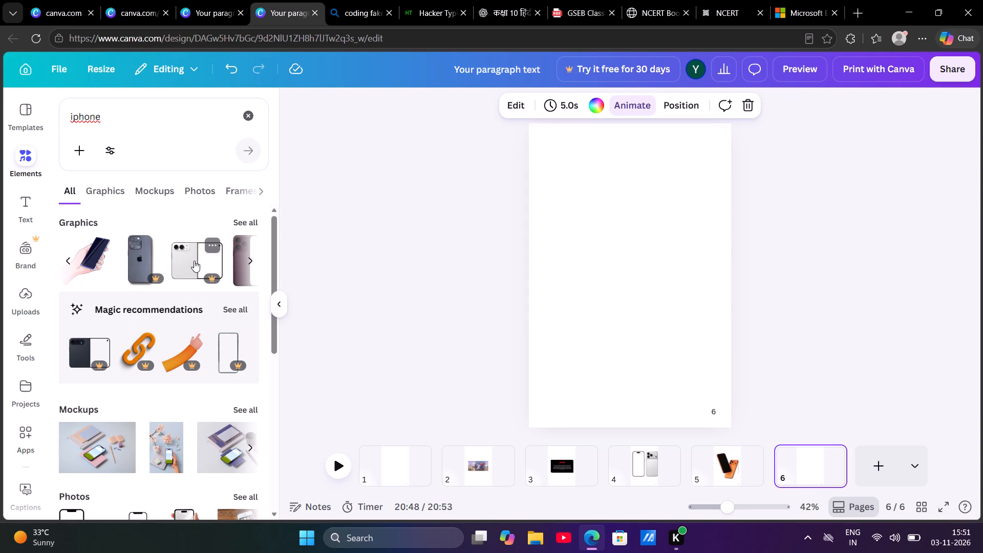
left_click(194, 261)
left_click(194, 261)
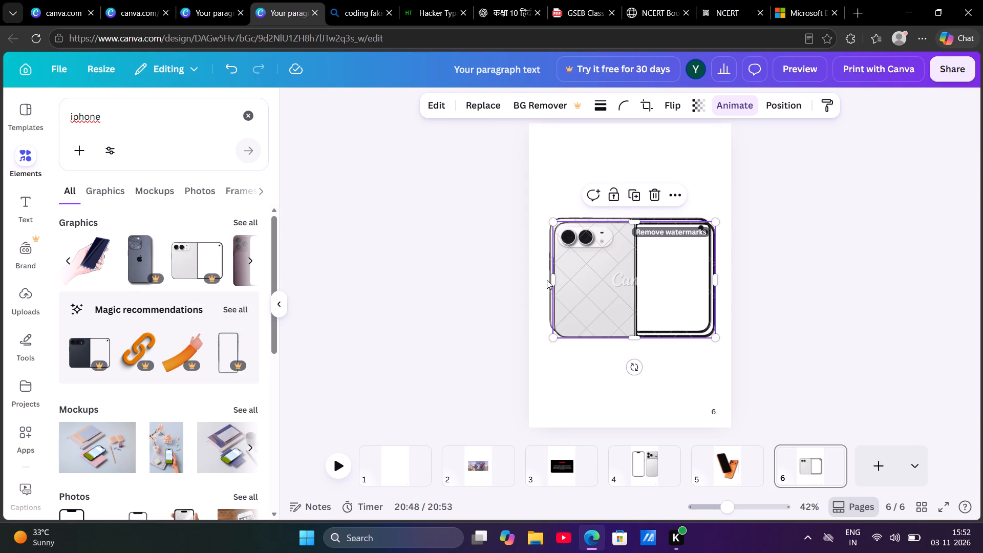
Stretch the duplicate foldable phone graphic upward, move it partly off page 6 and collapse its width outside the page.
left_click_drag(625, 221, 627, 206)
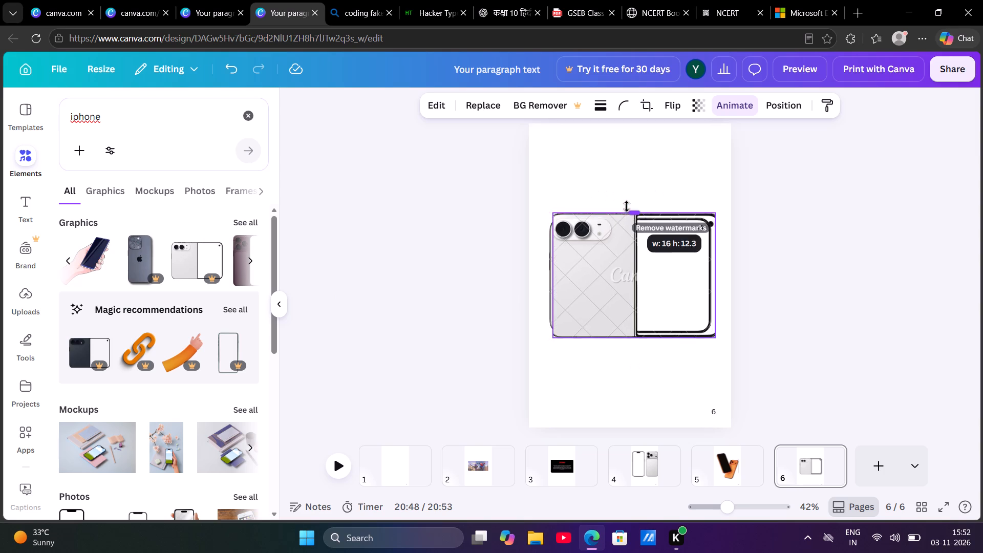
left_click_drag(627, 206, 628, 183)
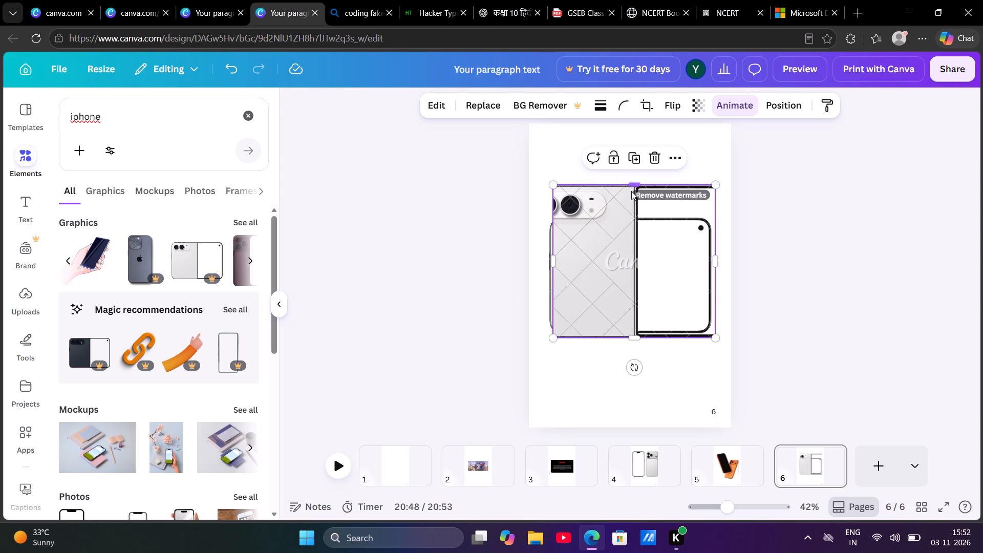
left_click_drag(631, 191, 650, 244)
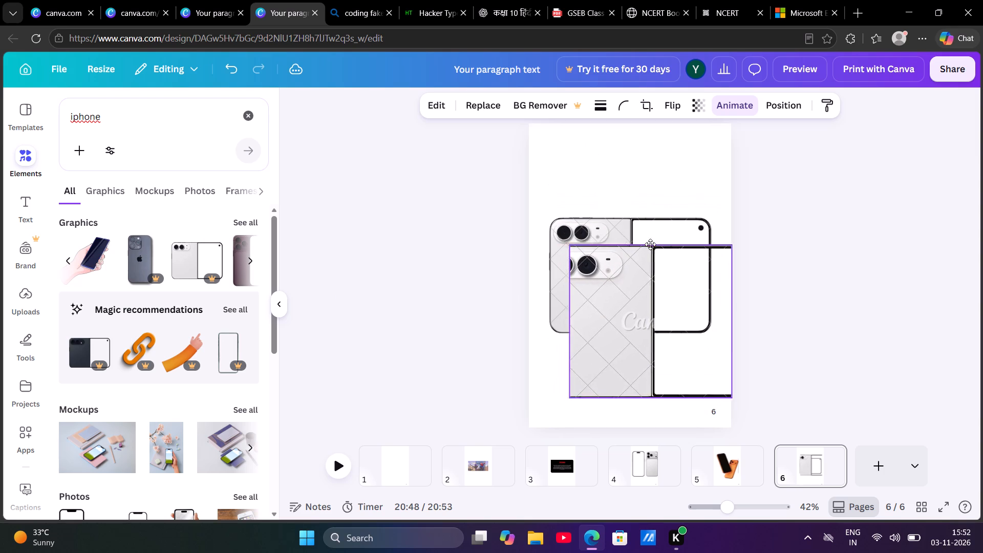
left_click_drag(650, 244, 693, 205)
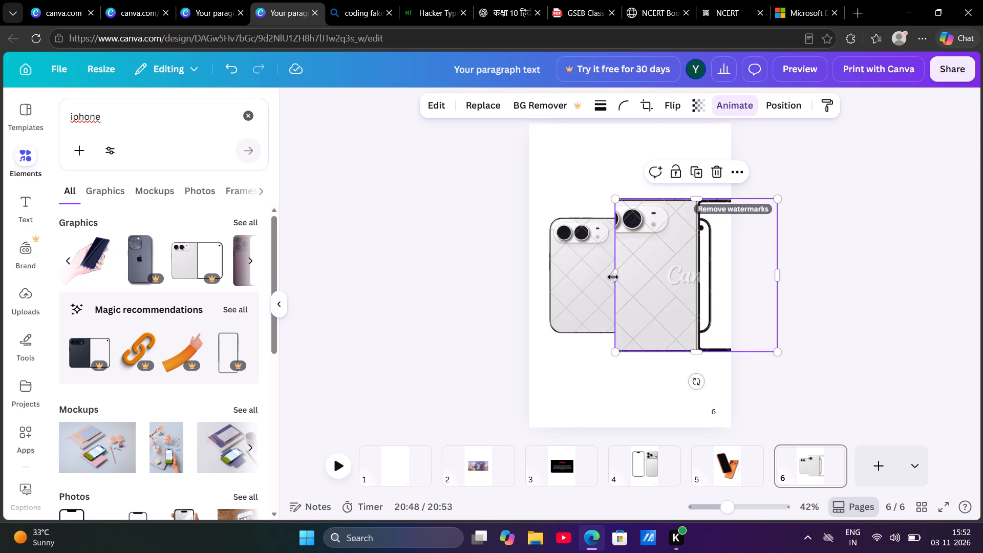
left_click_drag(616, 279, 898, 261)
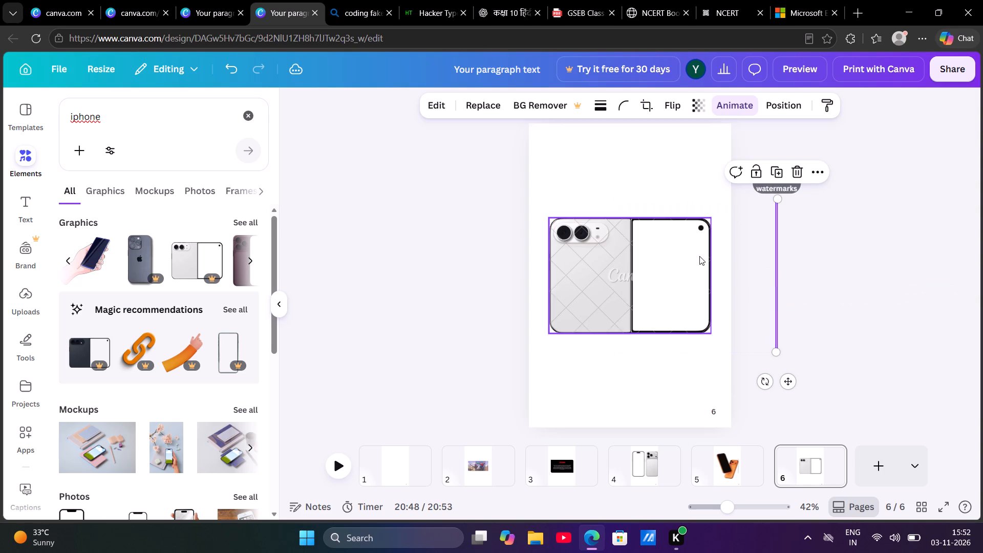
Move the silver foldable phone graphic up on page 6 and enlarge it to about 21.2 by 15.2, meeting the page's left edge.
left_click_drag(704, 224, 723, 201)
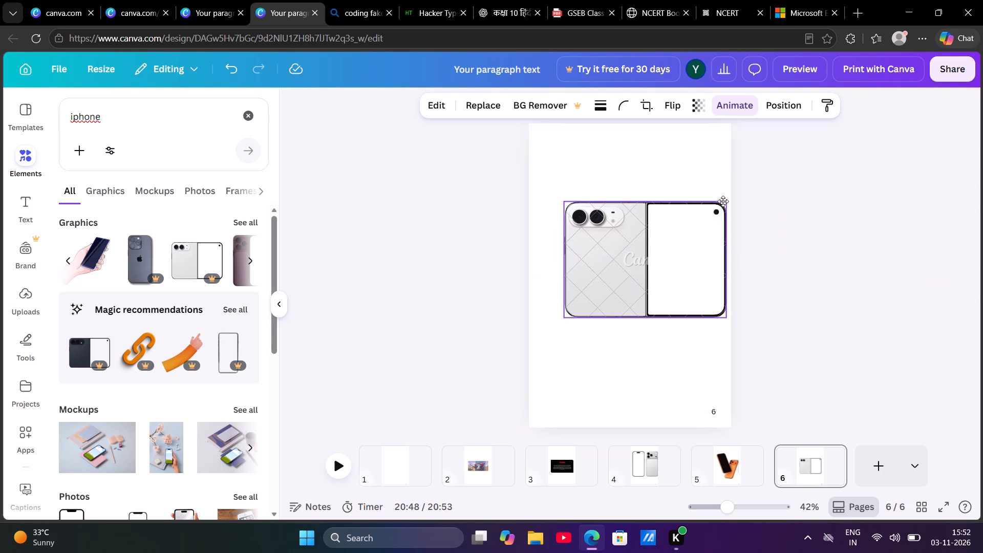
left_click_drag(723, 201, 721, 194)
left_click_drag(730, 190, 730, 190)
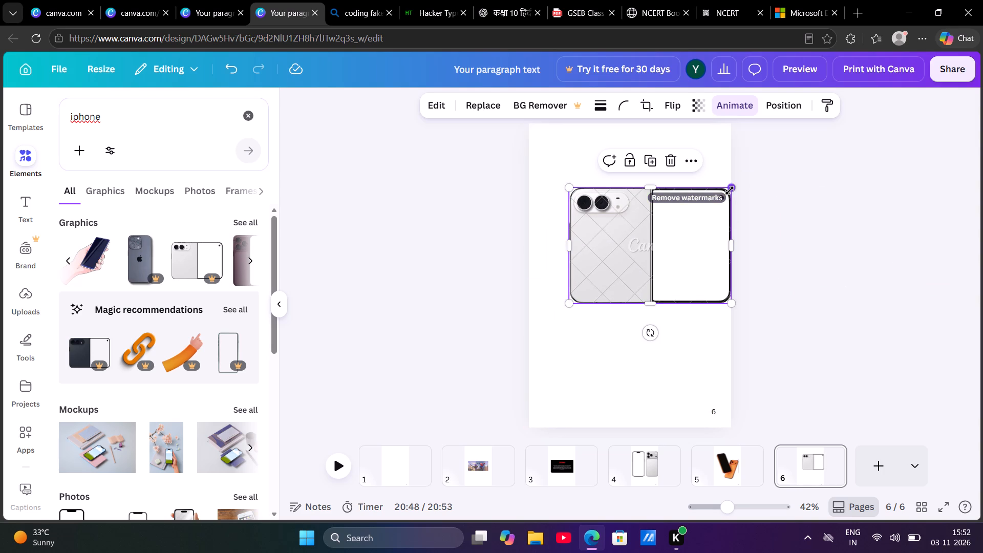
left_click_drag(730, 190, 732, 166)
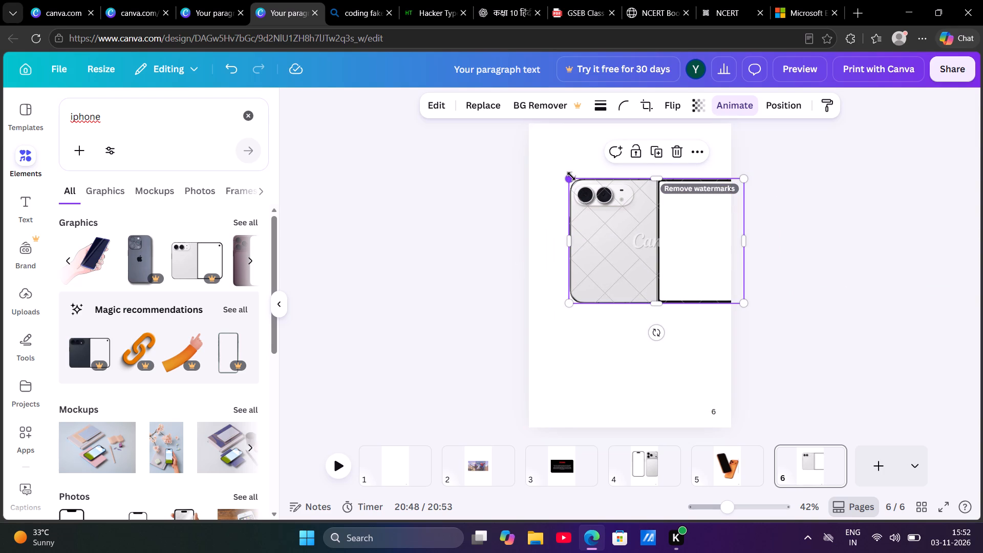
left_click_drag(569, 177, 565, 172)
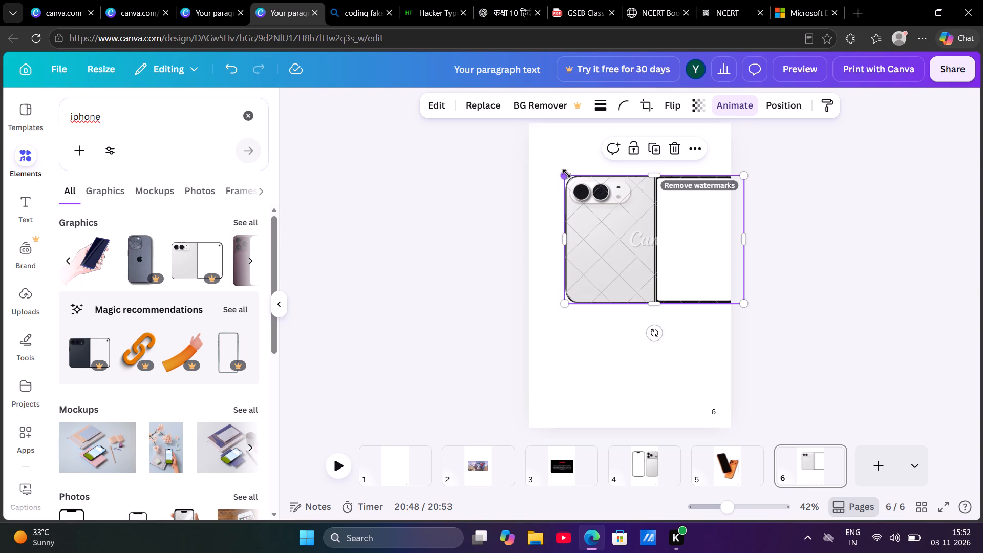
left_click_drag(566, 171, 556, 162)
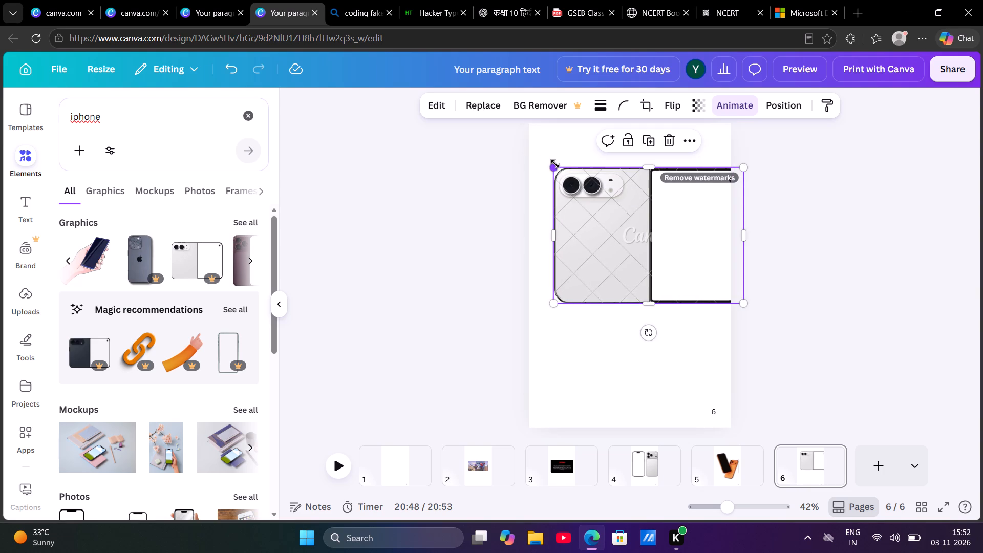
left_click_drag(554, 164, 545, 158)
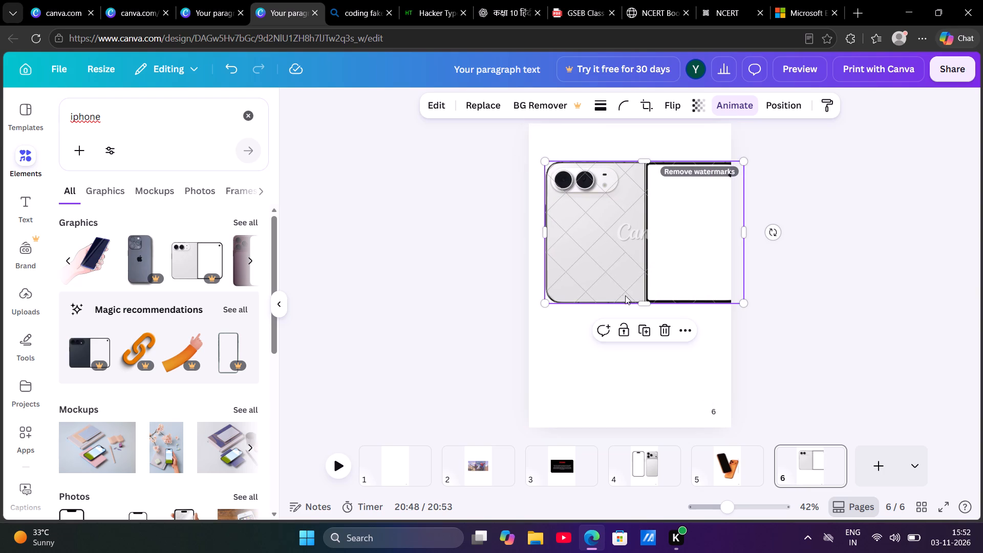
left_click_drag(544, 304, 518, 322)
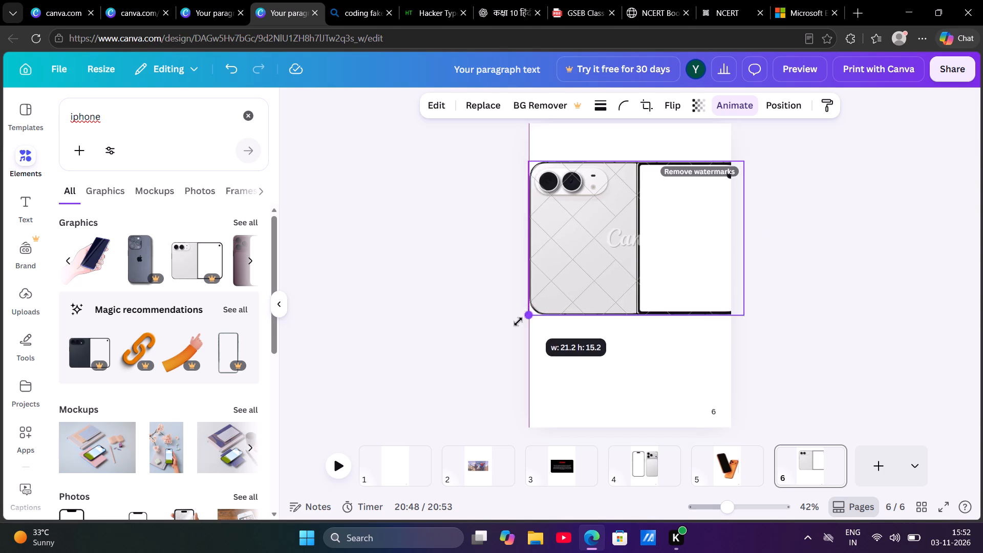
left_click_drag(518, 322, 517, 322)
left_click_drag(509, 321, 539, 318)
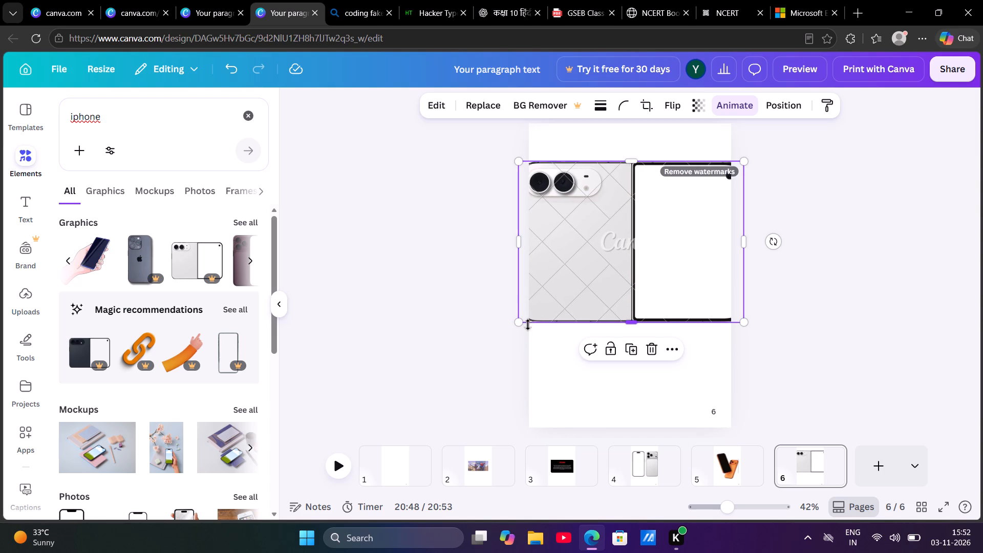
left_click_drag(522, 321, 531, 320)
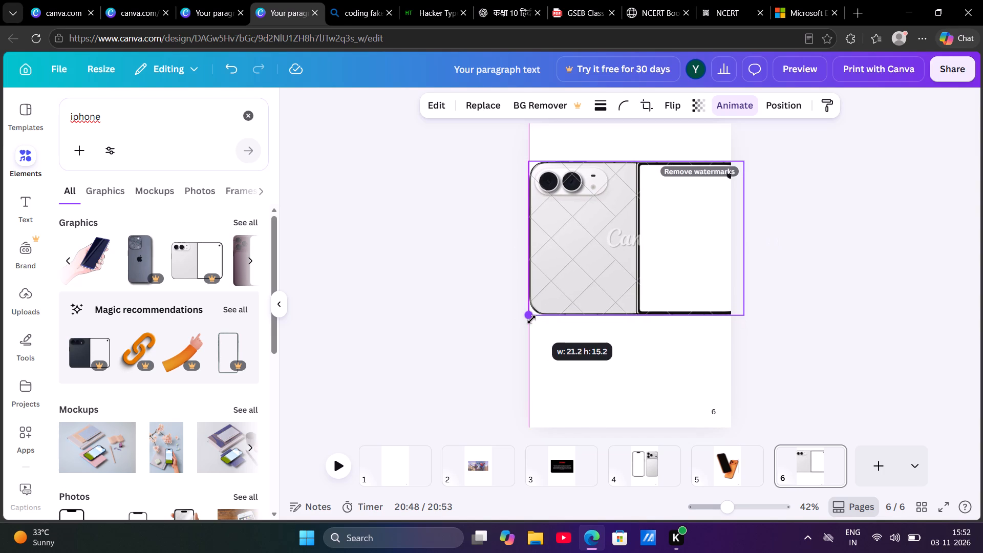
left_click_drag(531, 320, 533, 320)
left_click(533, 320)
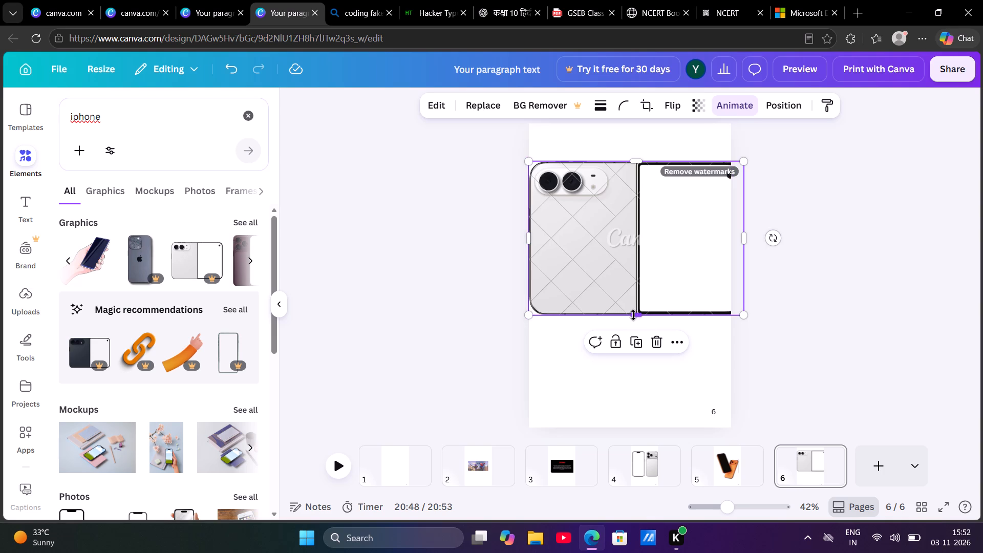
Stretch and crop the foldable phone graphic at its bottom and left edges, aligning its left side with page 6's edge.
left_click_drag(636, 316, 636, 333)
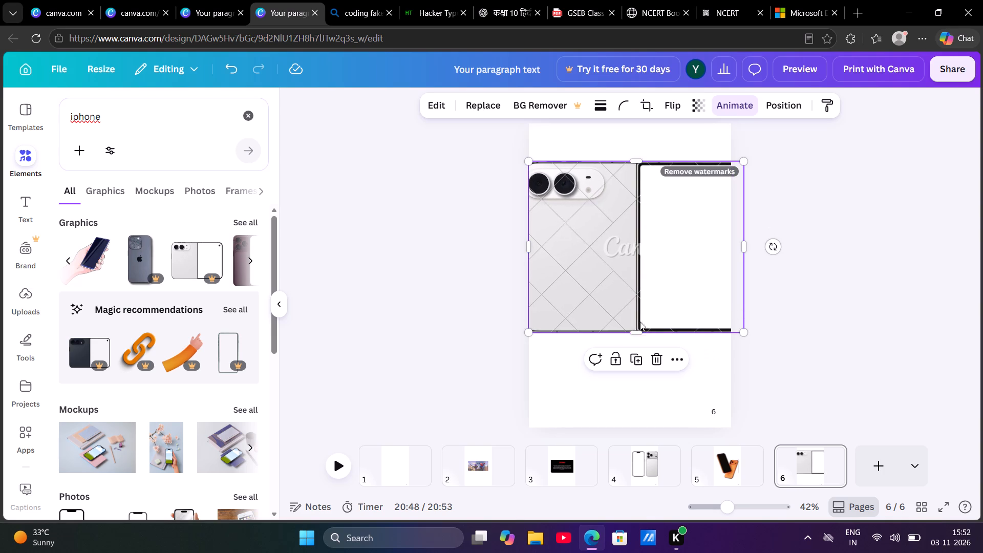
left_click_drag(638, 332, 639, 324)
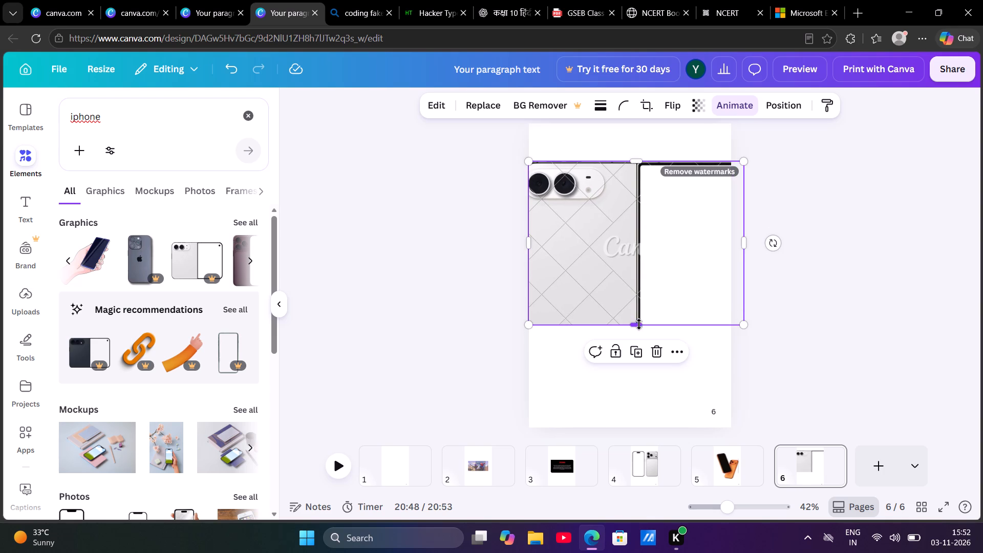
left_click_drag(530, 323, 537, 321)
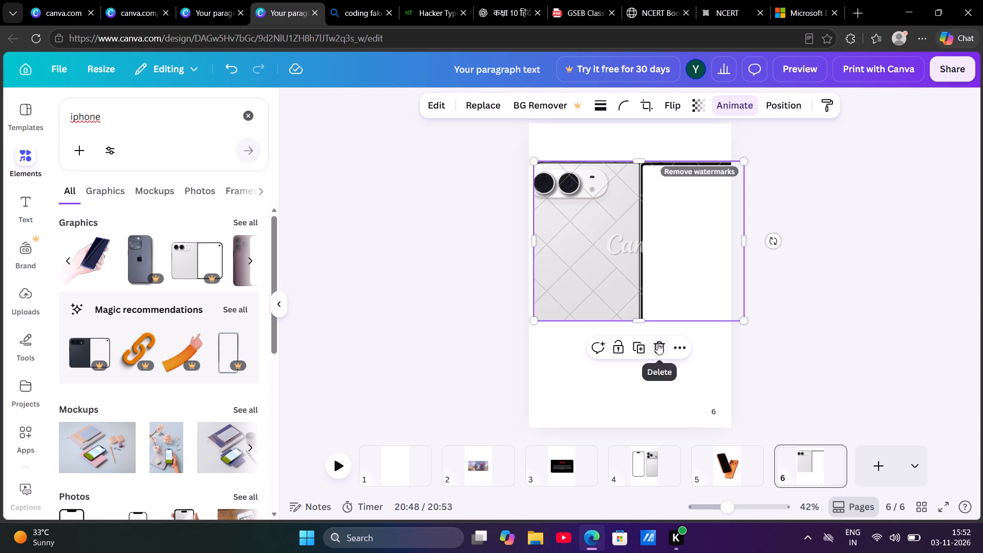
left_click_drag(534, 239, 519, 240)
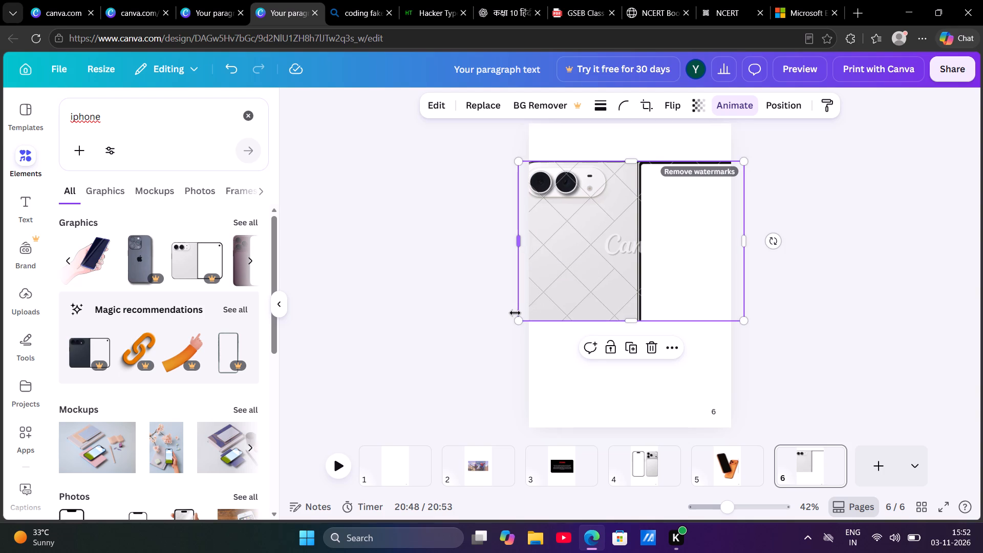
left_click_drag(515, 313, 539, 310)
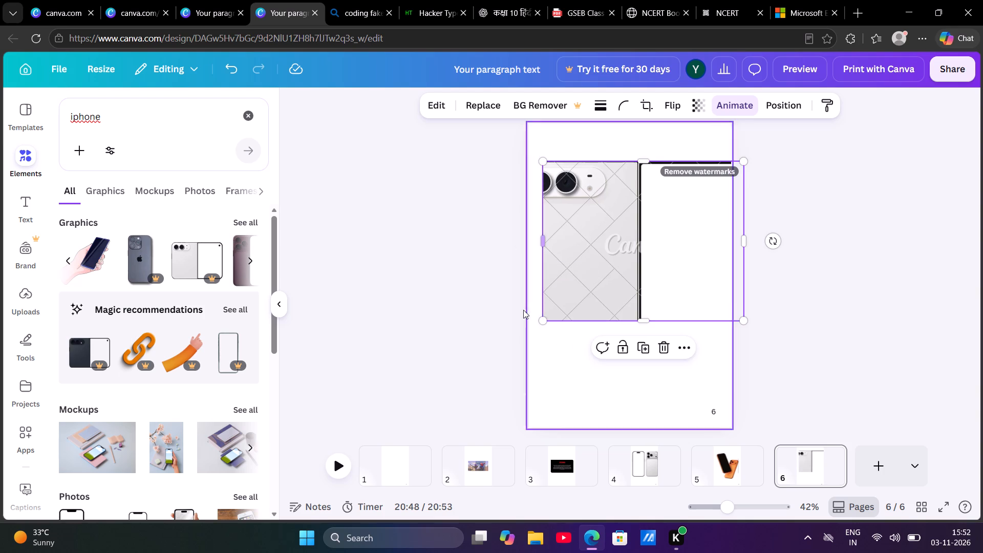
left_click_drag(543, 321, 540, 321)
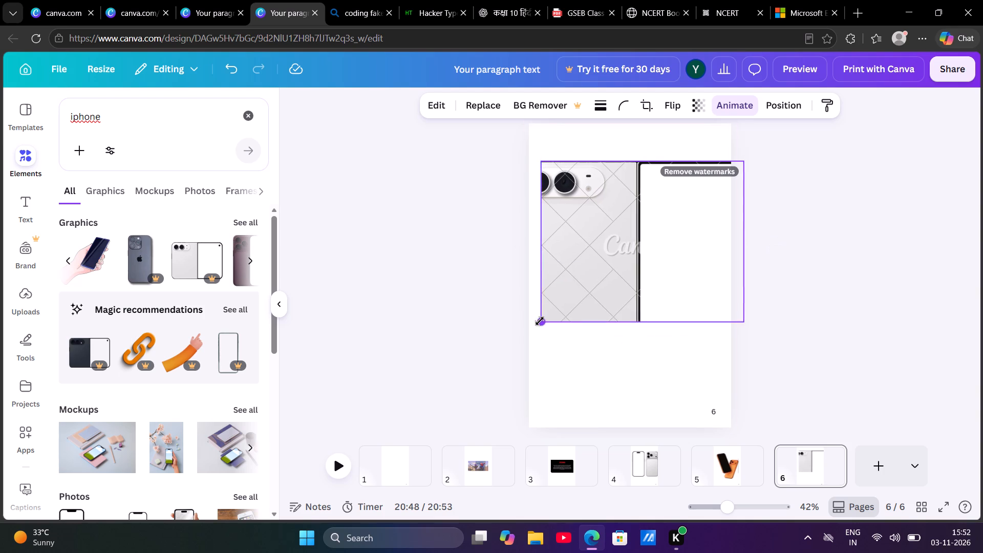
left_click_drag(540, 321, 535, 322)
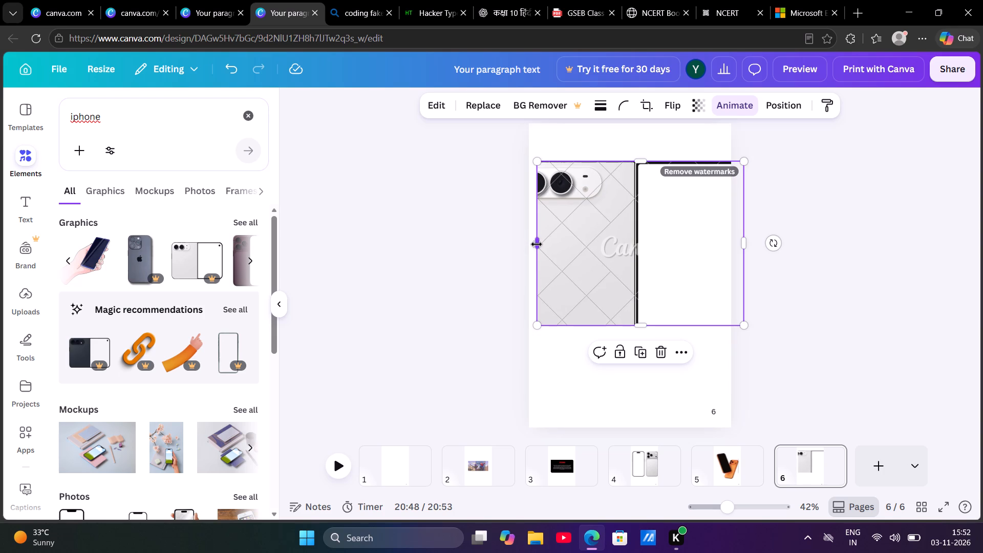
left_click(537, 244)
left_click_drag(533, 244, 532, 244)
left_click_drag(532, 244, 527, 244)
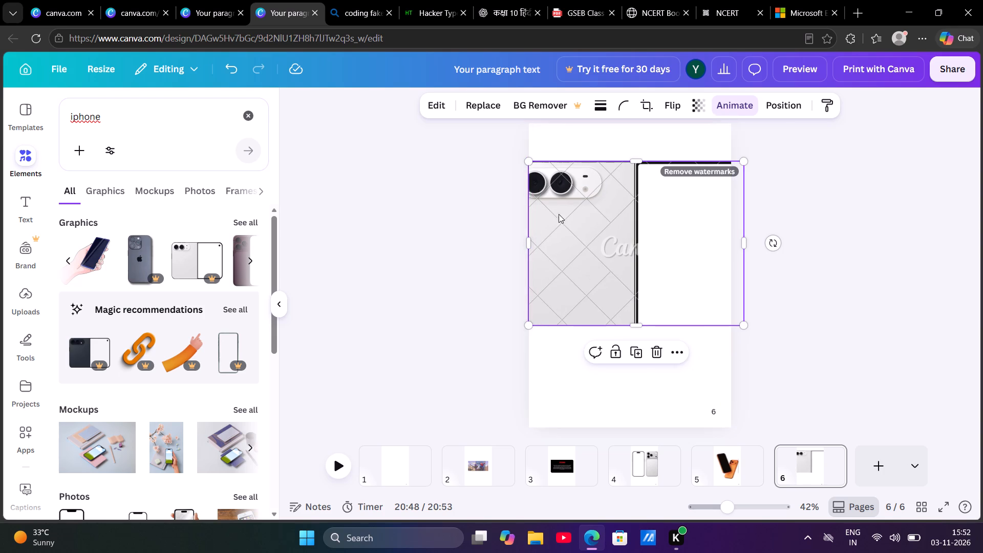
Delete the cropped foldable phone graphic from page 6 and place a fresh copy of it.
left_click(654, 350)
left_click(211, 270)
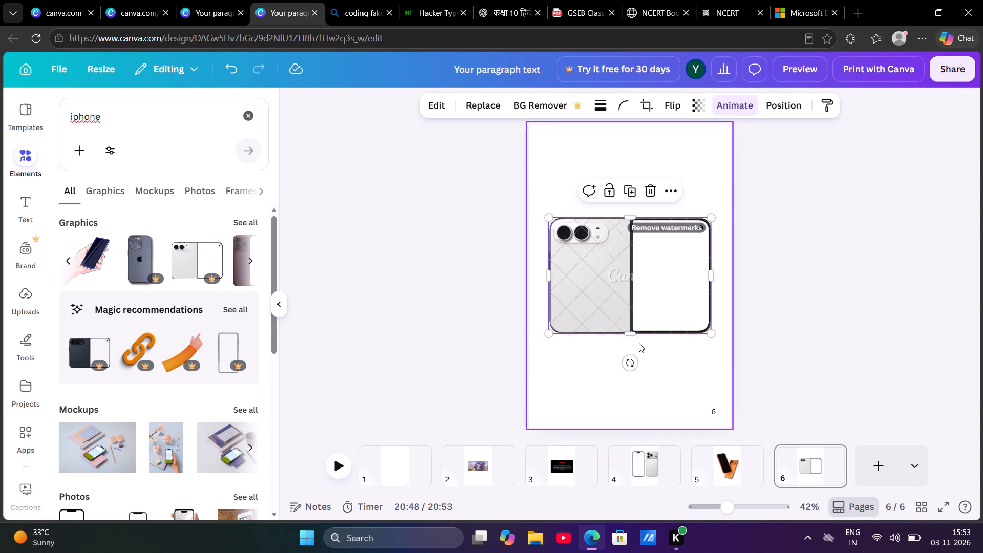
Enlarge the fresh silver foldable phone graphic from its lower corners until it spans almost the full width of page 6.
left_click(631, 334)
left_click(631, 338)
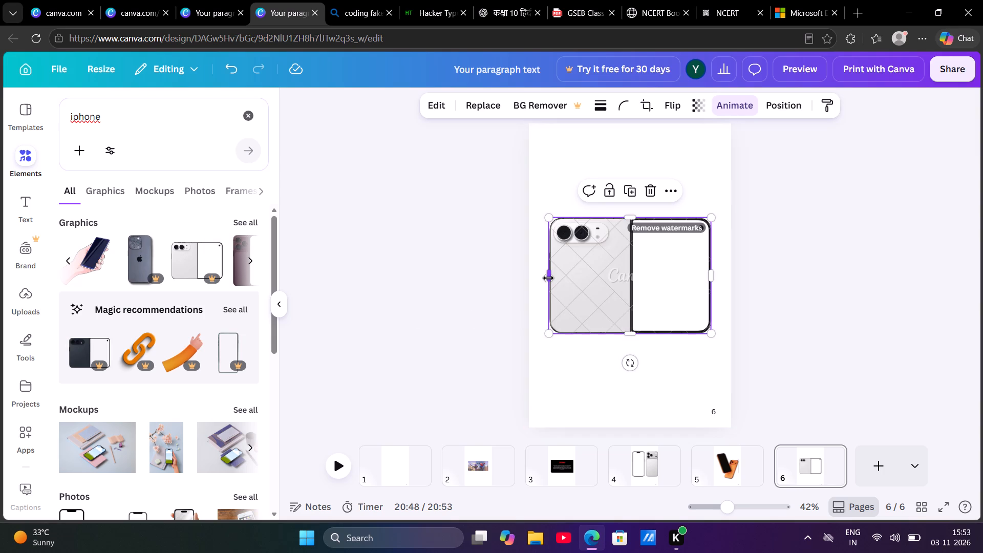
left_click_drag(548, 331, 538, 342)
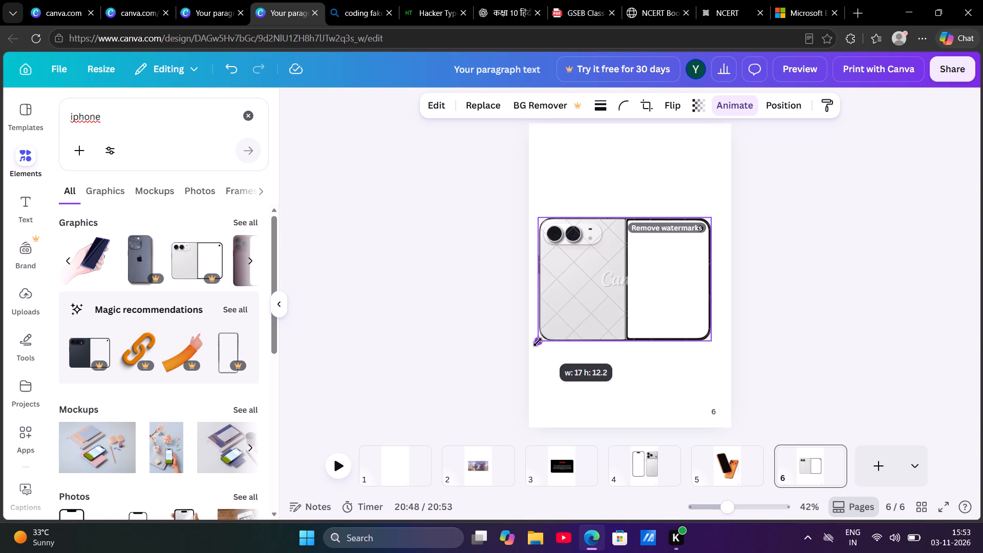
left_click_drag(538, 342, 526, 354)
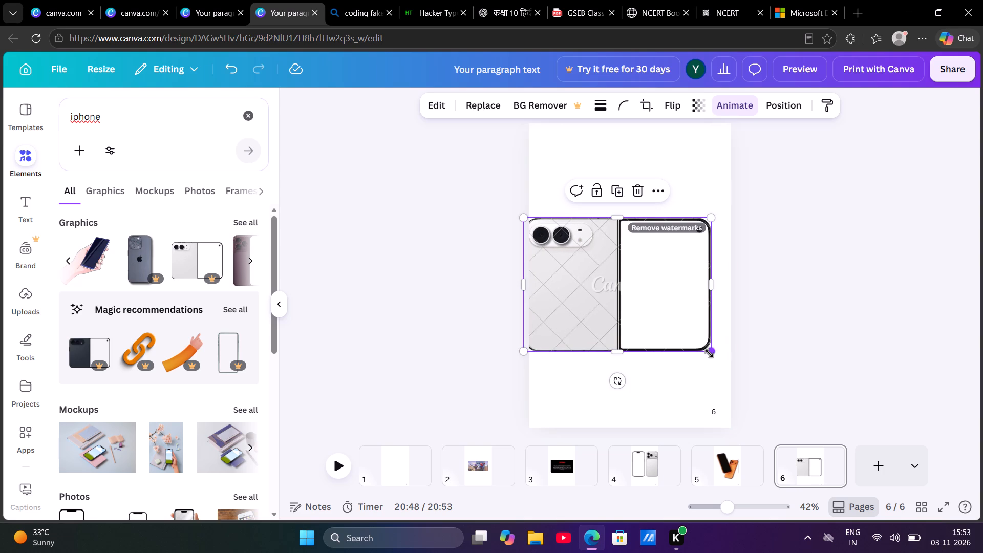
left_click_drag(709, 353, 723, 370)
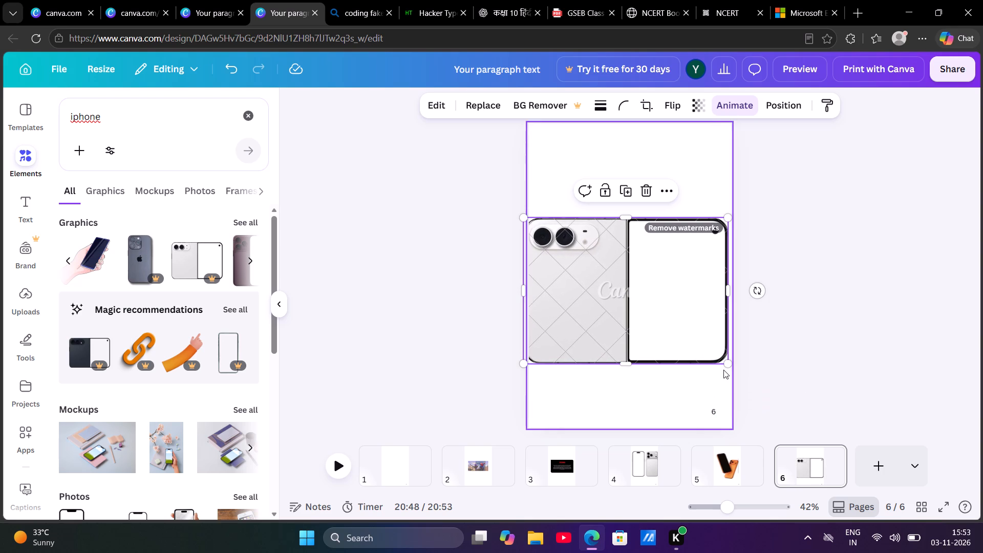
left_click(723, 370)
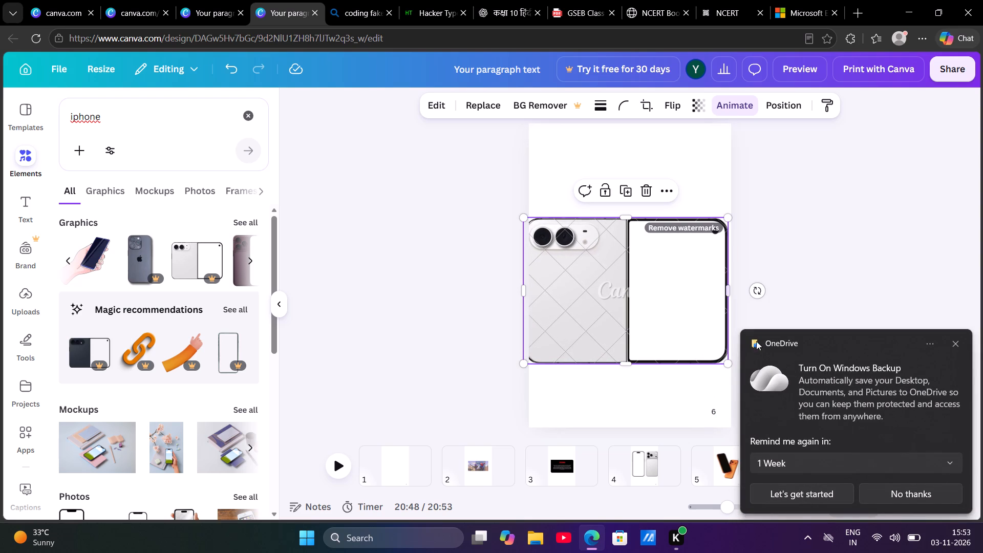
Dismiss the OneDrive backup notification.
left_click(959, 341)
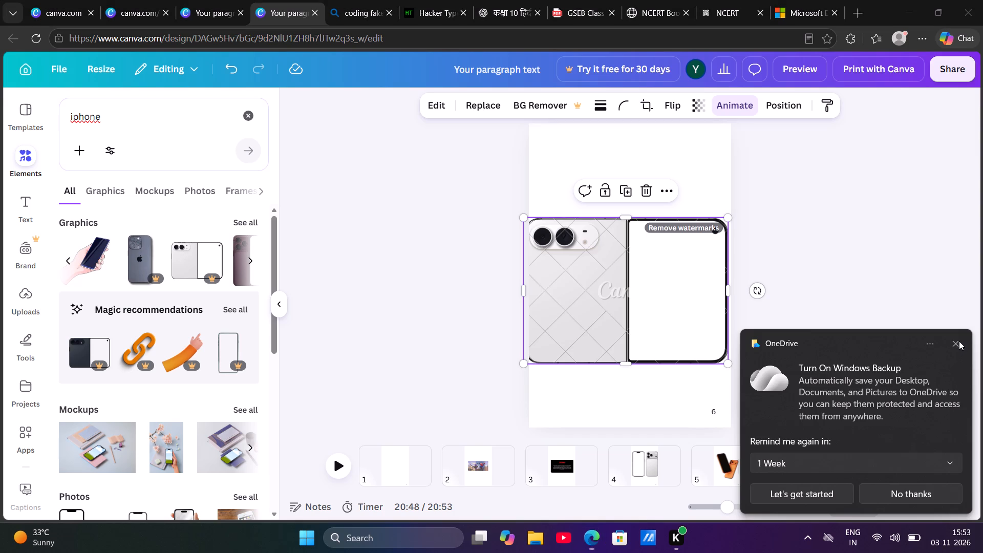
Add a blank seventh page and place the dark blue-grey iPhone back graphic on it.
left_click(876, 476)
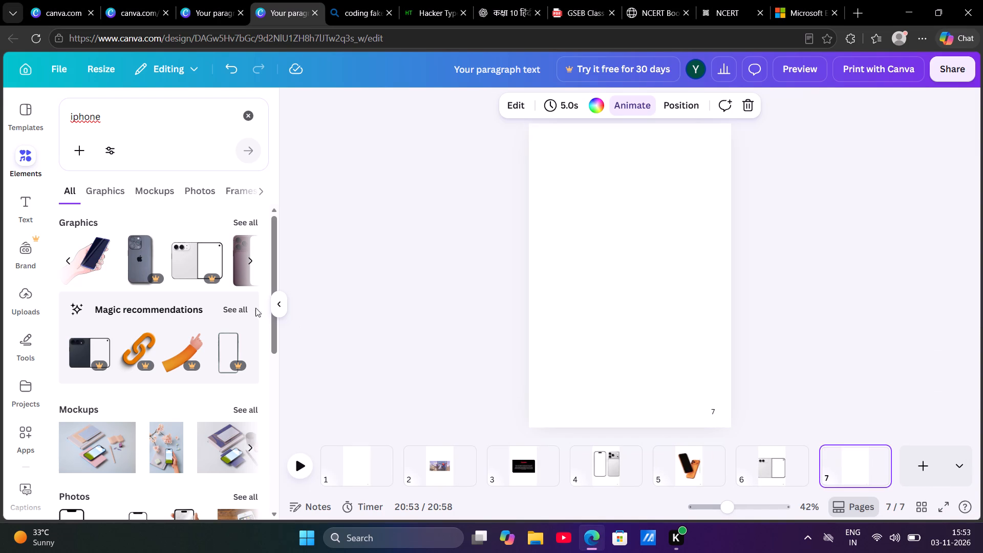
left_click(134, 260)
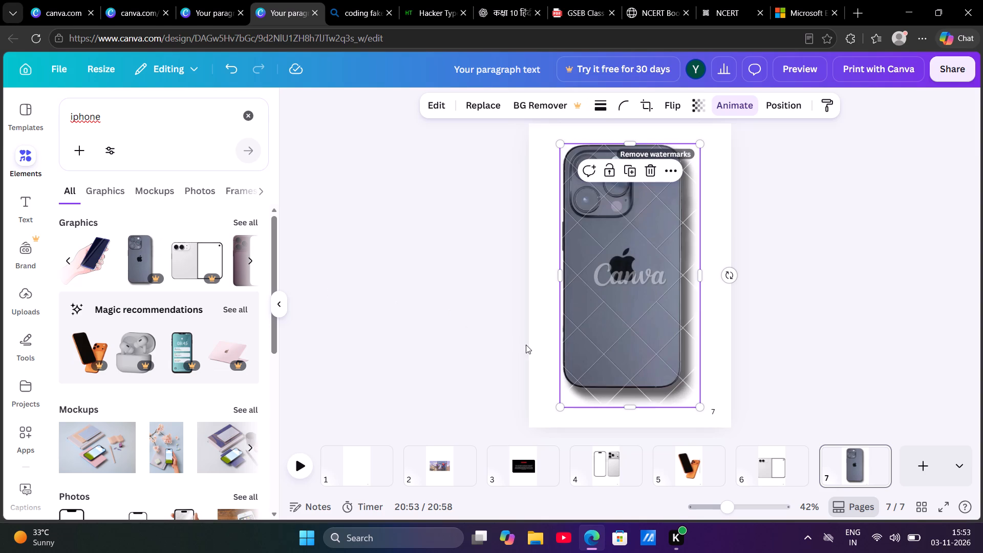
Find the tilted royal-blue phone among the iPhone graphics and place it on a new eighth page.
scroll(218, 272, "left", 1)
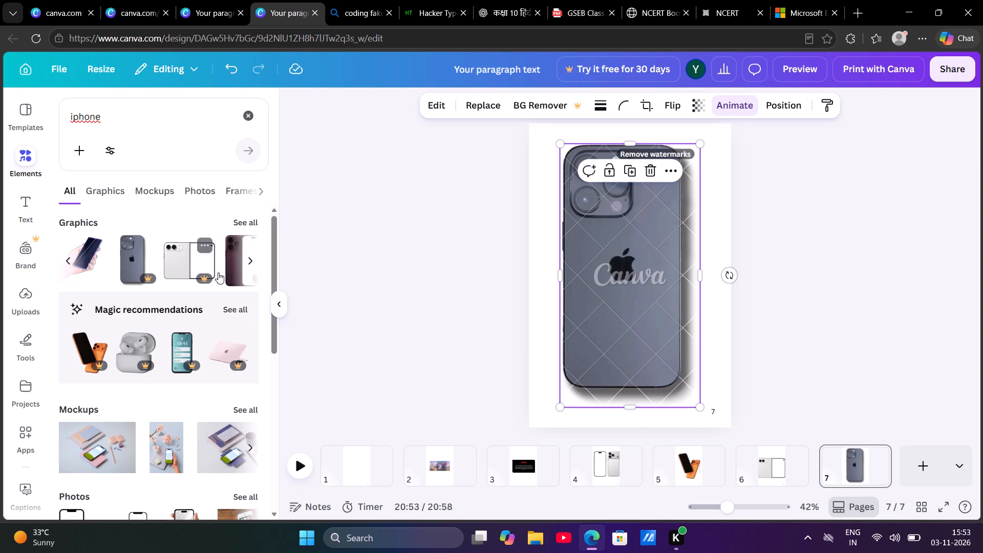
scroll(218, 272, "left", 7)
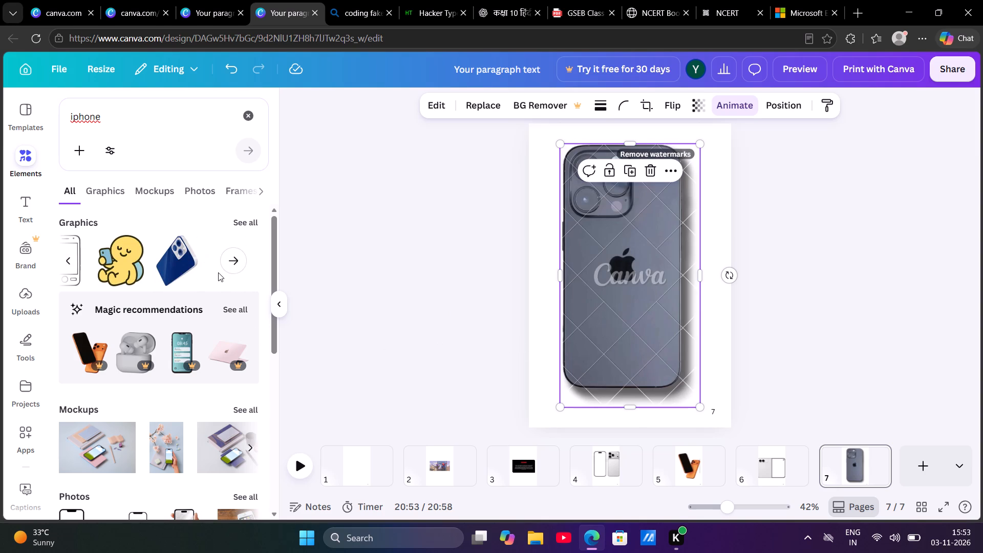
scroll(218, 272, "left", 2)
left_click(925, 458)
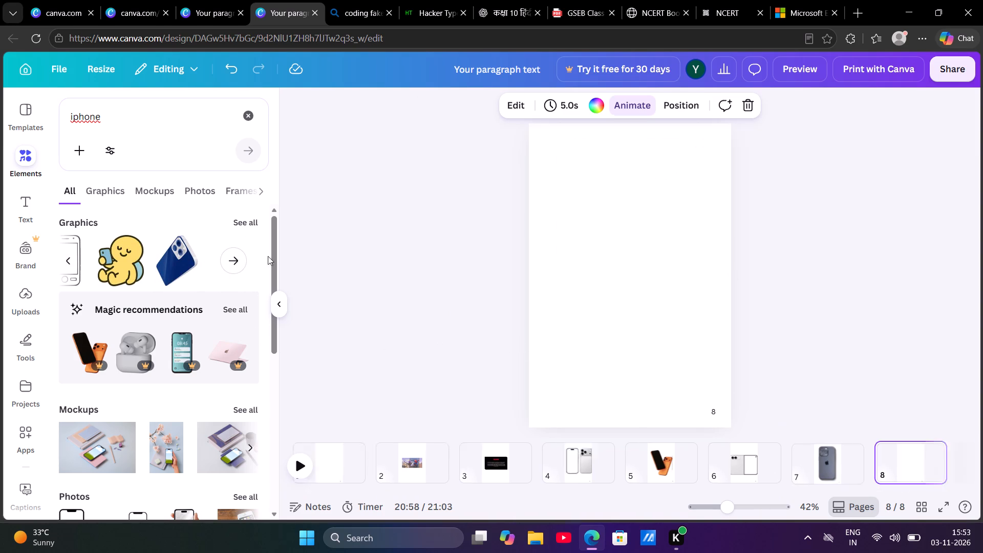
left_click(168, 251)
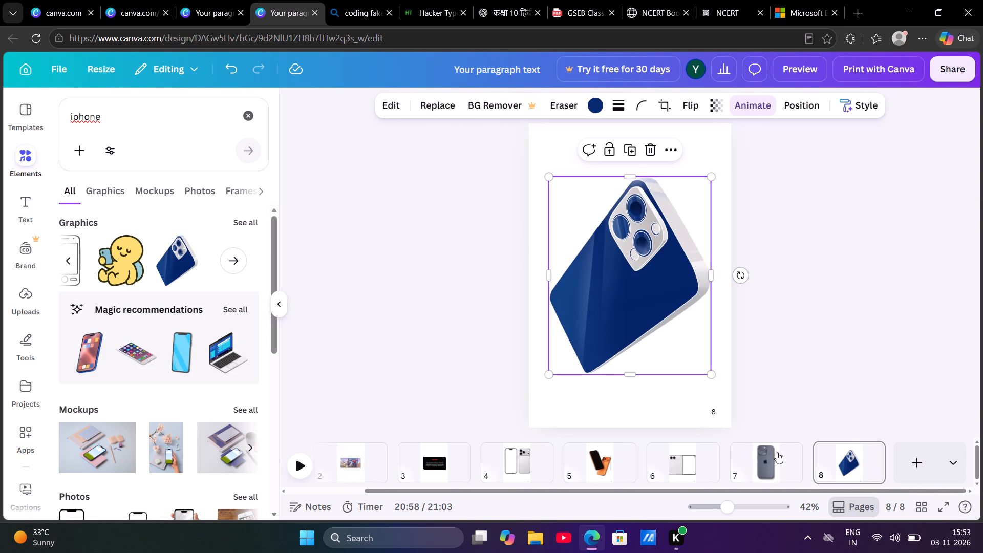
Add a blank ninth page after the tilted royal-blue phone page.
left_click(928, 466)
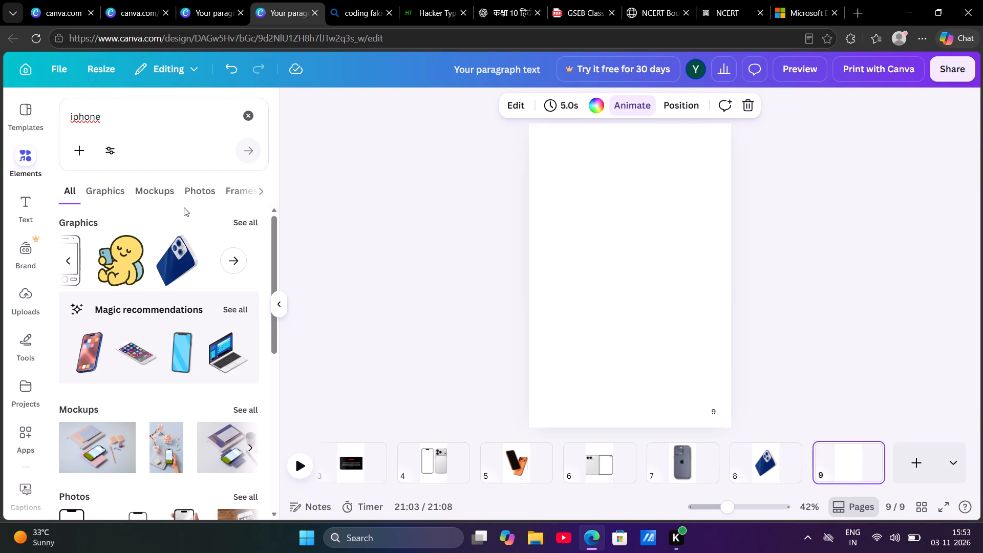
Replace the iphone search in the elements library with a search for "nokiaphone".
left_click(104, 117)
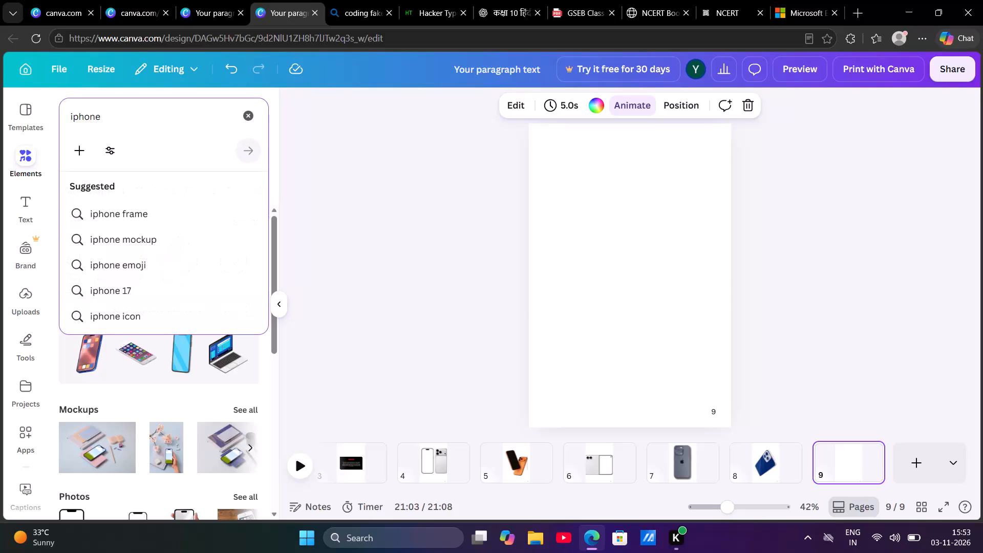
key("BackSpace")
key("BackSpace")
key("BackSpace")
key("BackSpace")
key("BackSpace")
key("BackSpace")
key("BackSpace")
key("BackSpace")
key("BackSpace")
key("BackSpace")
key("BackSpace")
key("BackSpace")
key("BackSpace")
key("BackSpace")
key("BackSpace")
key("BackSpace")
key("BackSpace")
key("BackSpace")
key("BackSpace")
key("BackSpace")
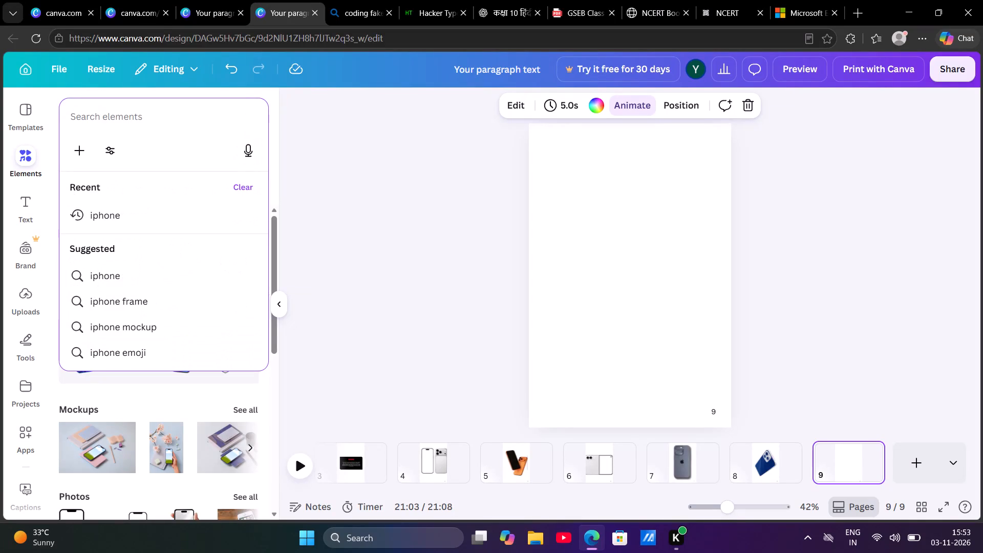
type("no")
key("k")
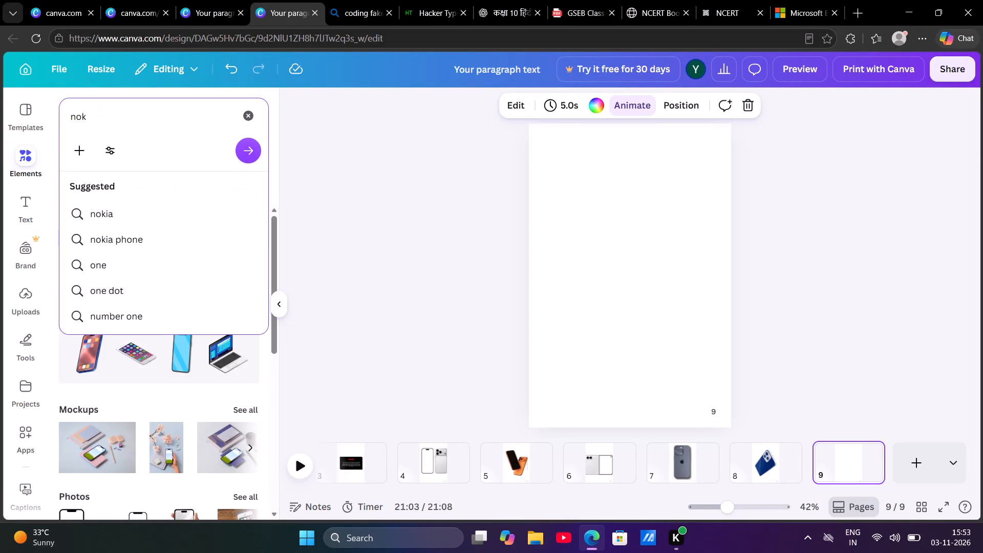
key("e")
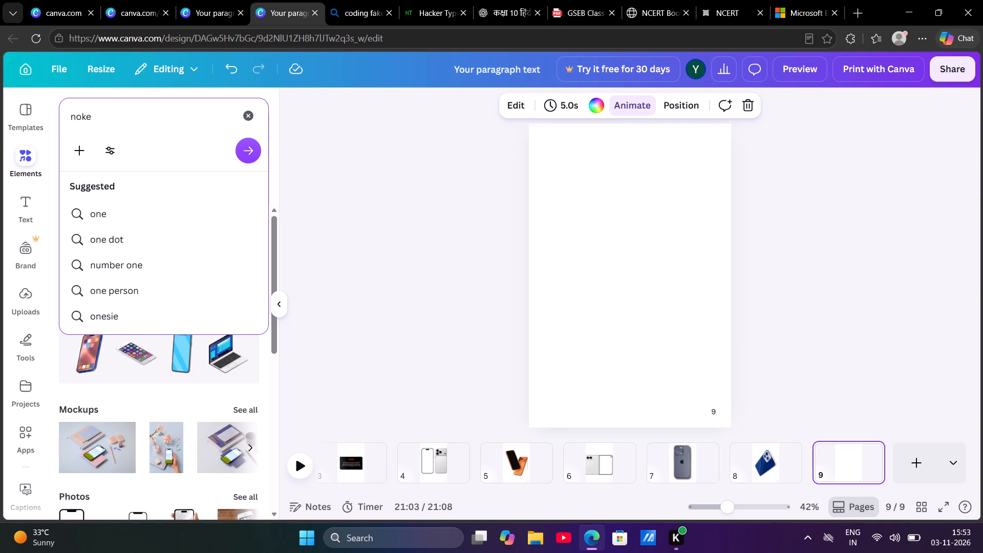
key("a")
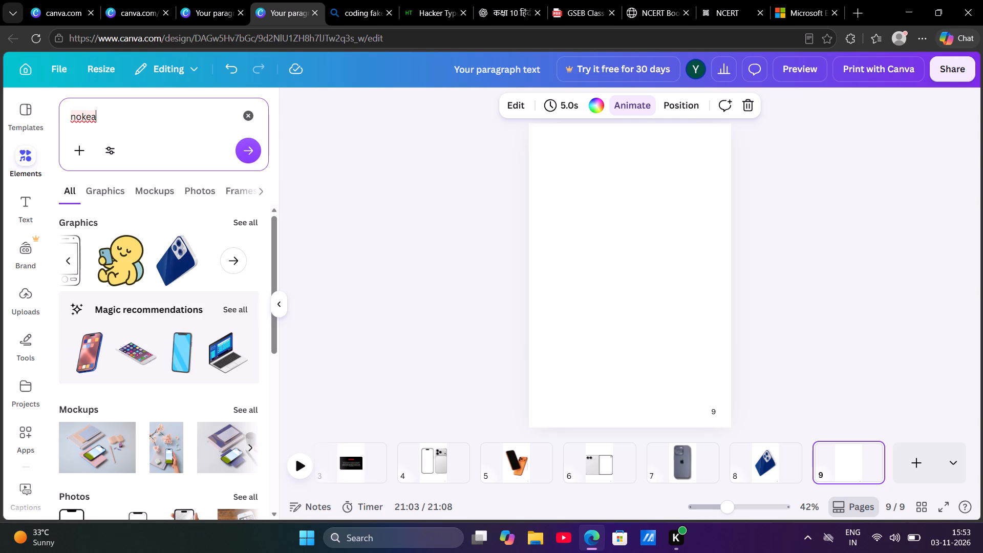
key("BackSpace")
key("BackSpace")
key("i")
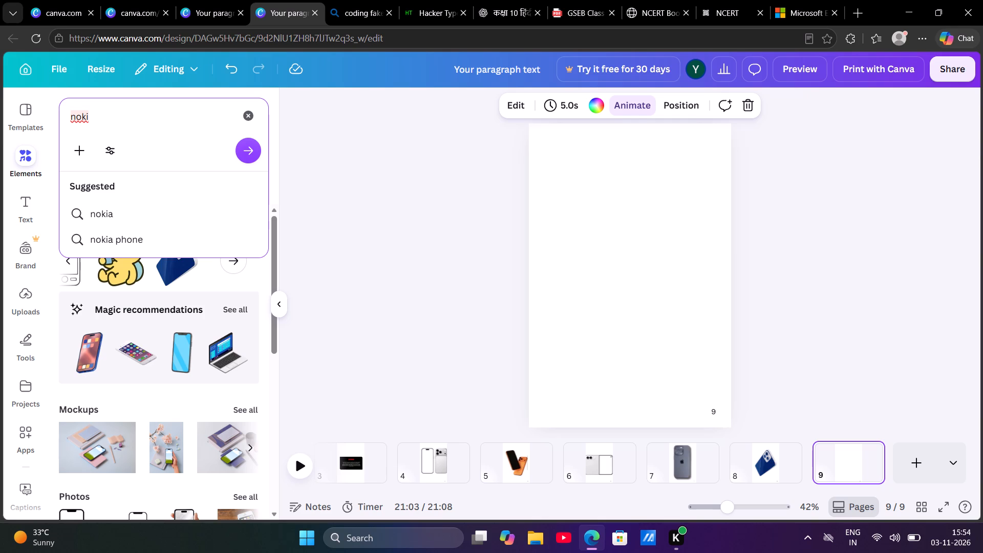
key("a")
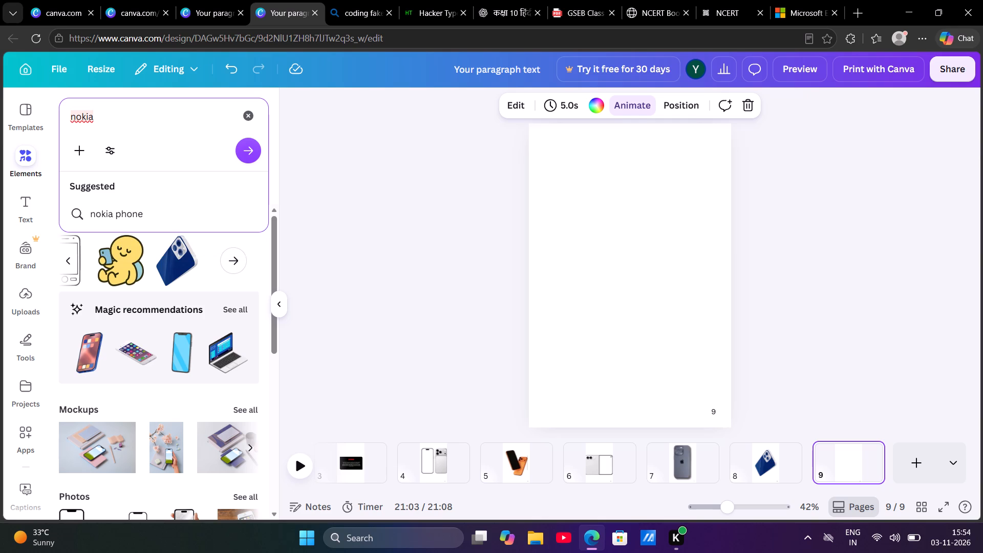
key("p")
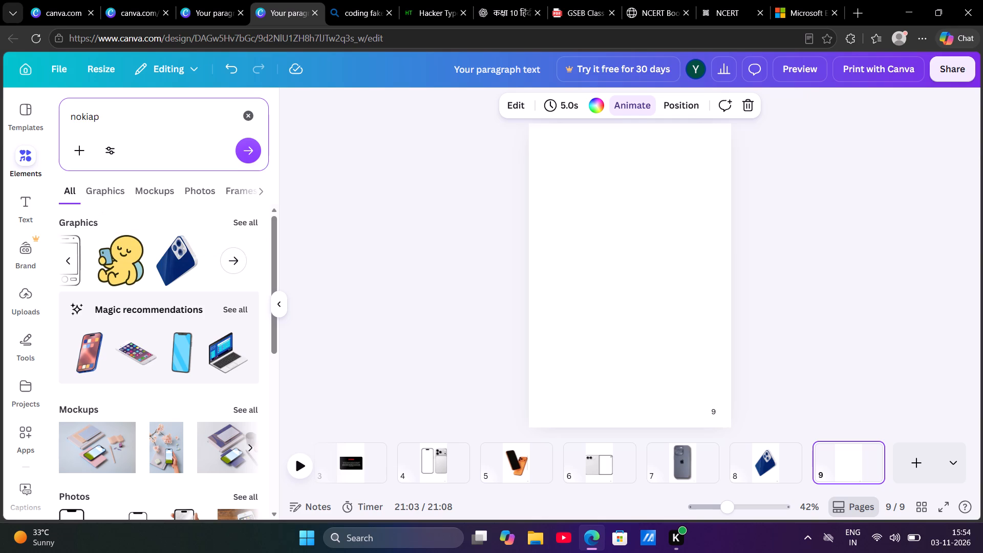
type("ho")
key("n")
key("e")
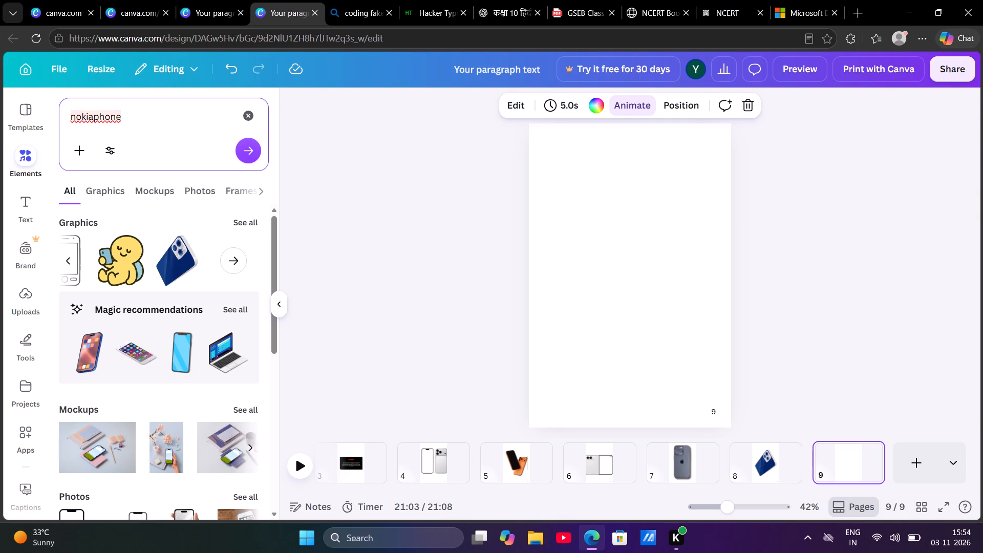
key("Return")
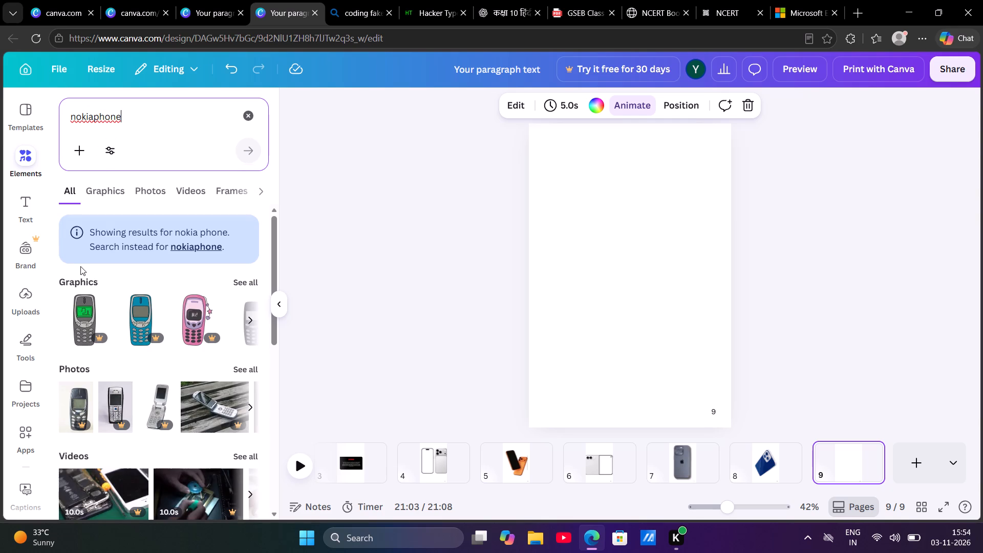
Place the grey Nokia phone graphic with the green screen on page 9.
left_click(74, 320)
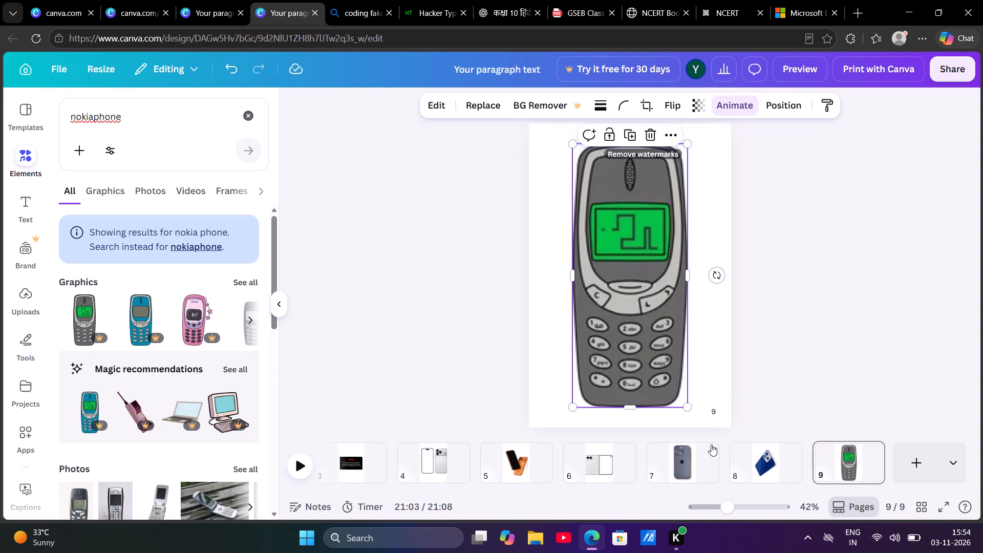
Add a blank tenth page and place the photo of the silver flip phone on wooden planks on it.
left_click_drag(900, 458, 573, 441)
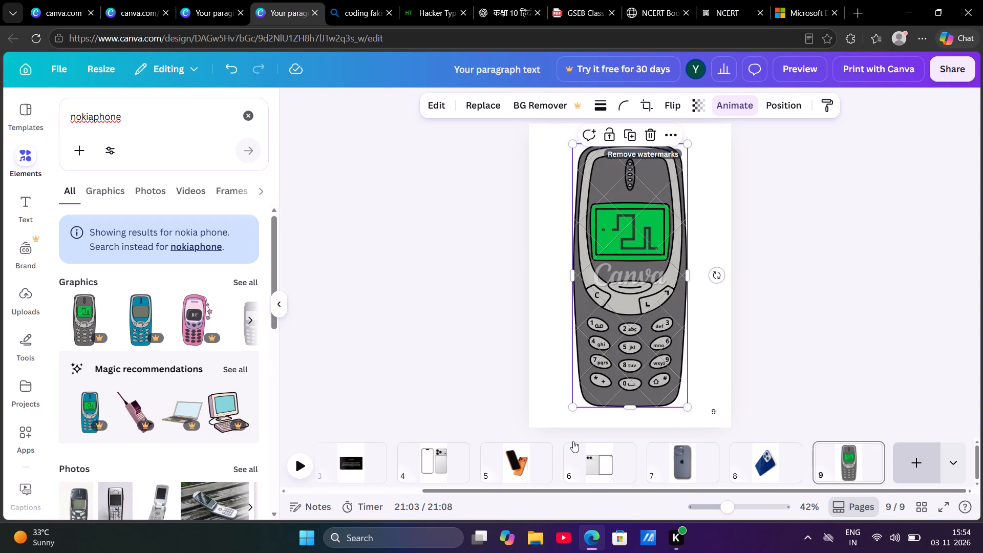
left_click_drag(573, 441, 556, 445)
left_click(903, 465)
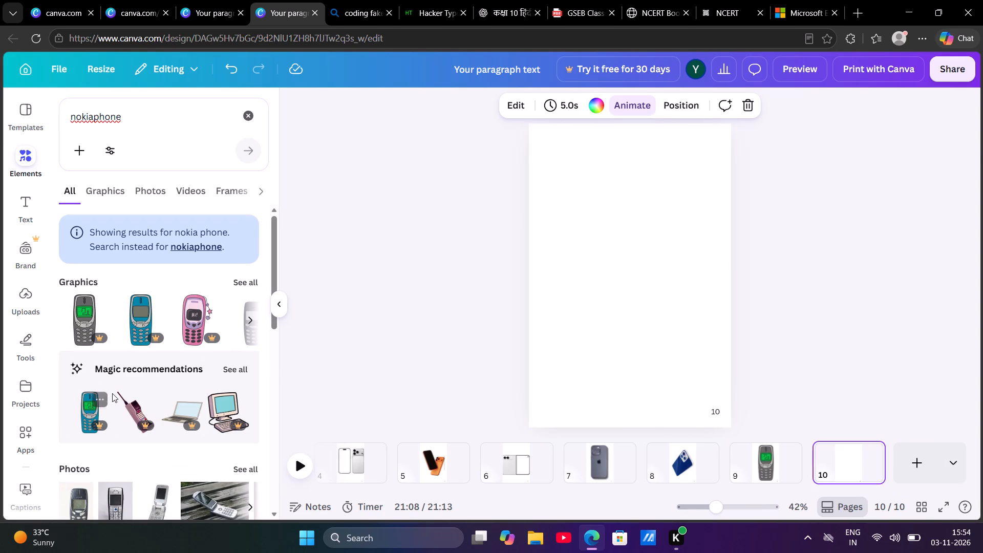
left_click(195, 504)
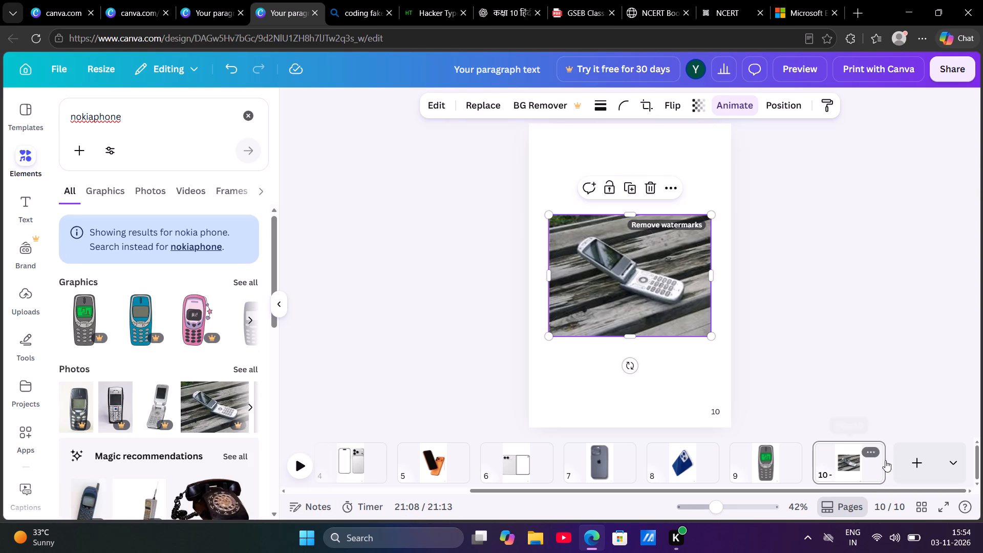
Add a blank eleventh page and place the photo of the dark blue Nokia keypad phone on it.
left_click(909, 459)
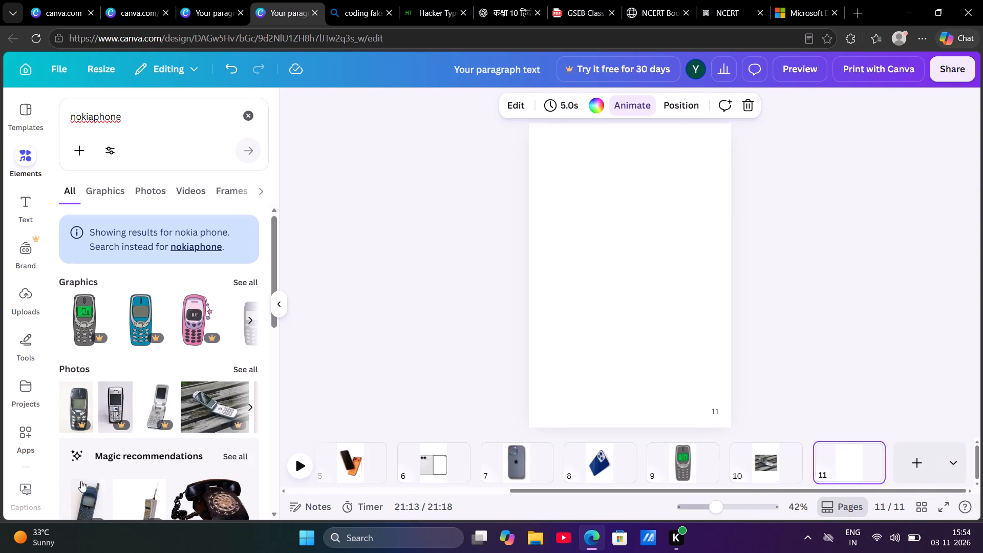
left_click(75, 421)
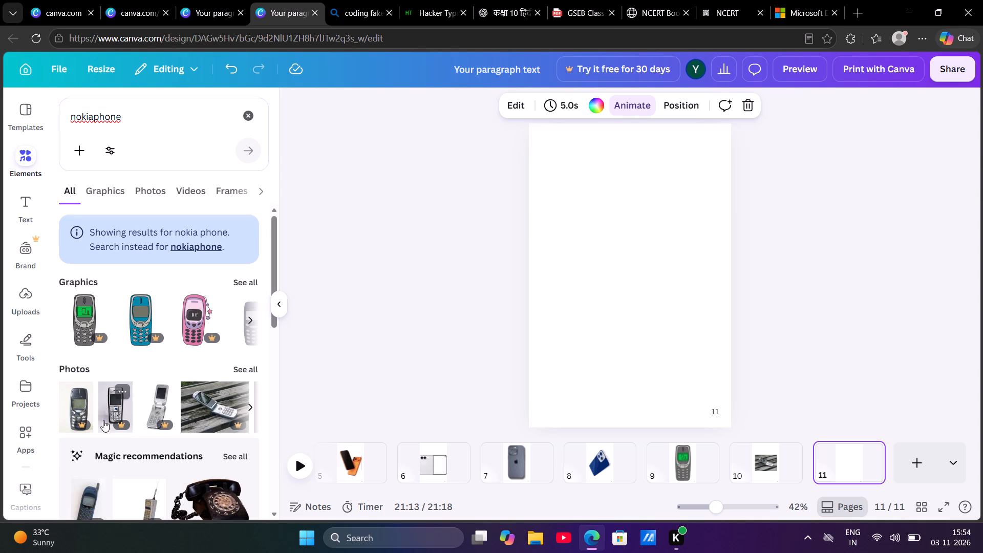
left_click(67, 420)
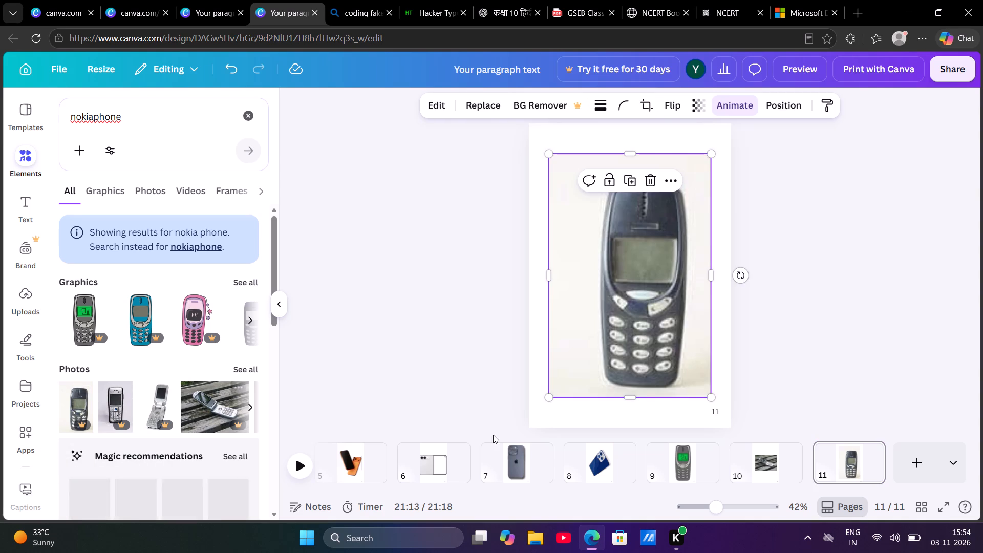
Add a blank twelfth page and place the photo of the blue NOKIA building sign on it.
left_click(911, 463)
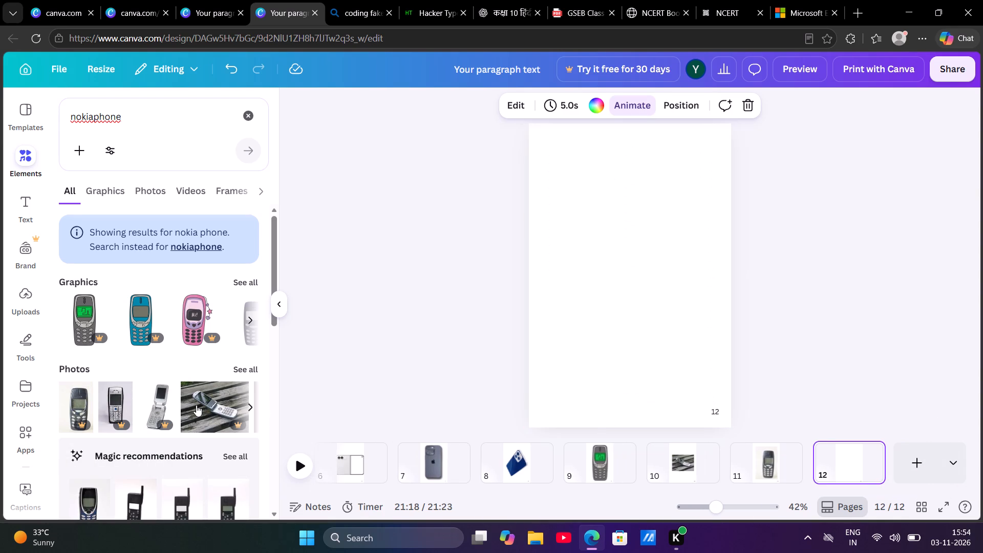
scroll(195, 405, "left", 5)
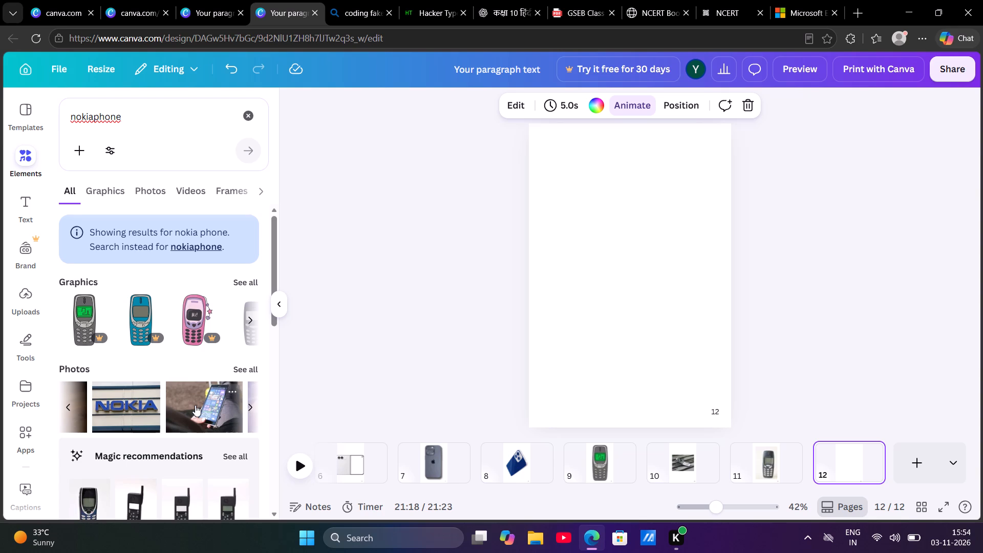
left_click(126, 411)
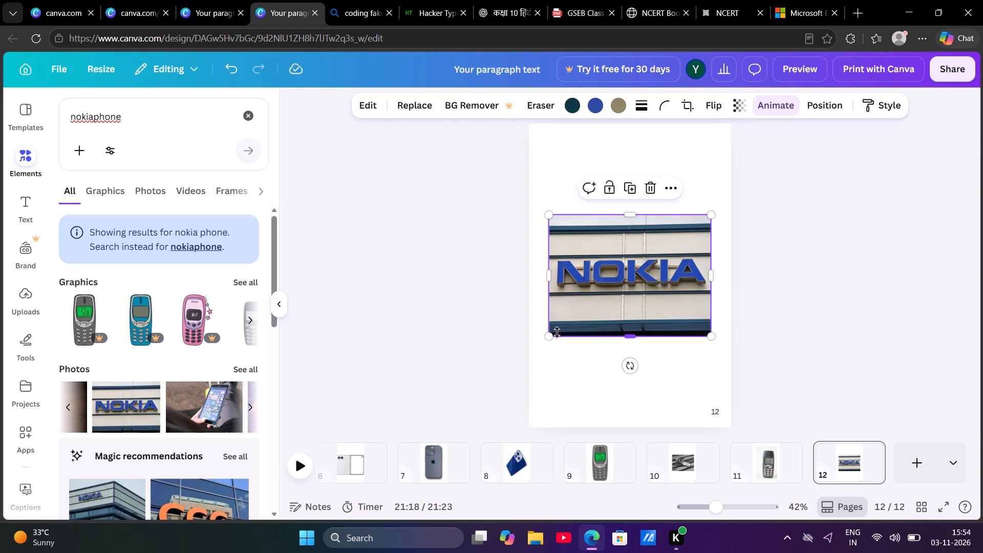
Enlarge the NOKIA sign photo from its lower corners until it spans the full width of page 12.
left_click_drag(548, 338, 525, 360)
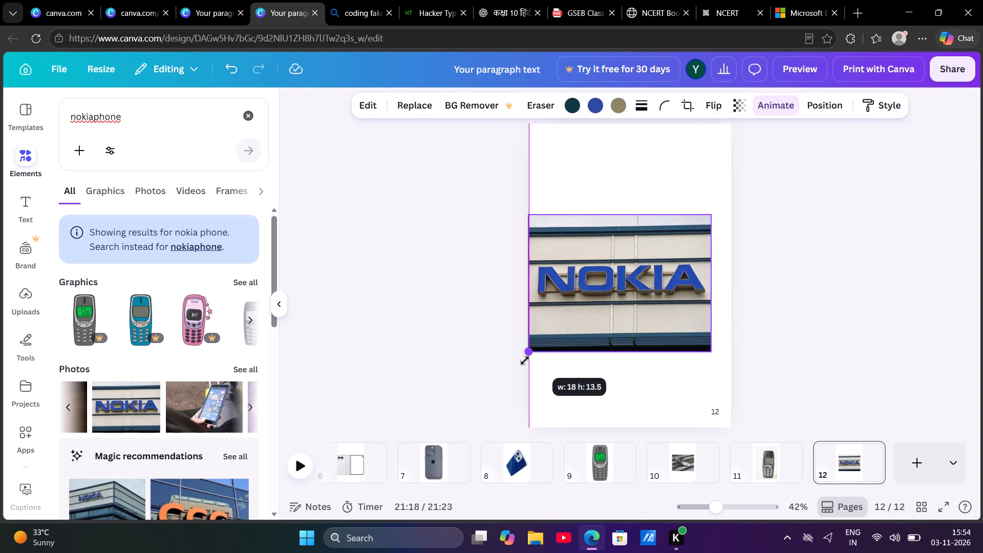
left_click_drag(525, 360, 524, 361)
left_click_drag(712, 355, 734, 373)
left_click(734, 373)
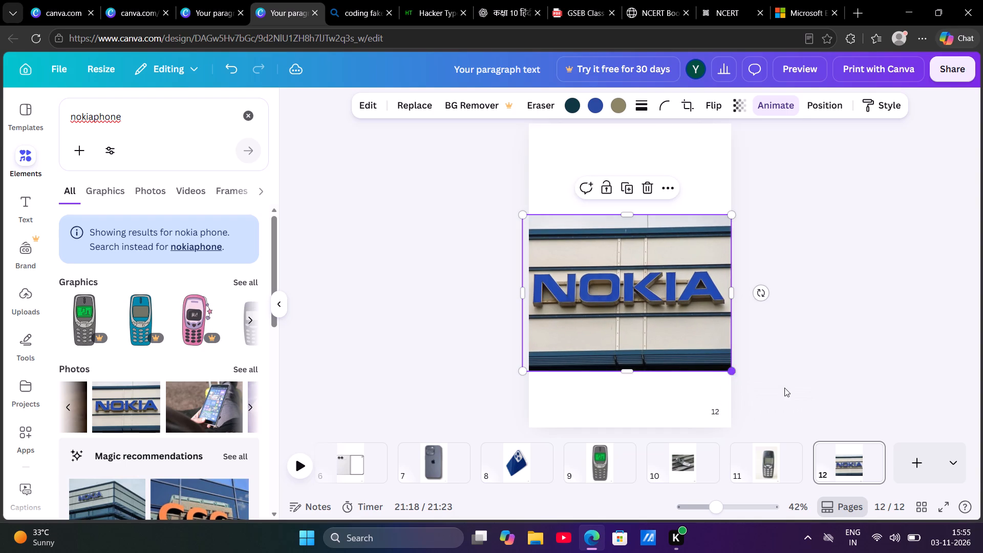
Add a blank thirteenth page after the NOKIA sign page.
left_click(908, 464)
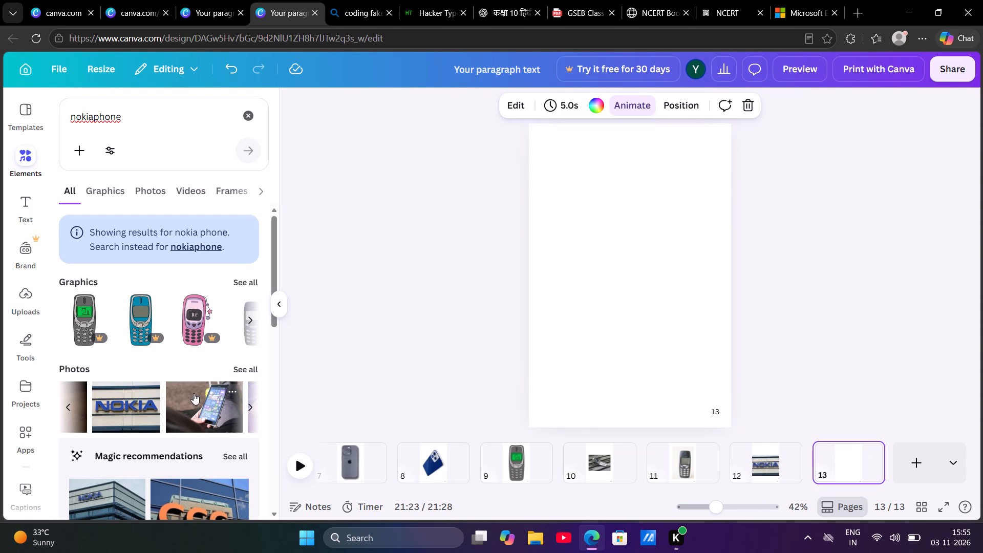
Place the photo of the open silver flip phone standing upright from the nokiaphone results on page 13.
scroll(194, 393, "left", 8)
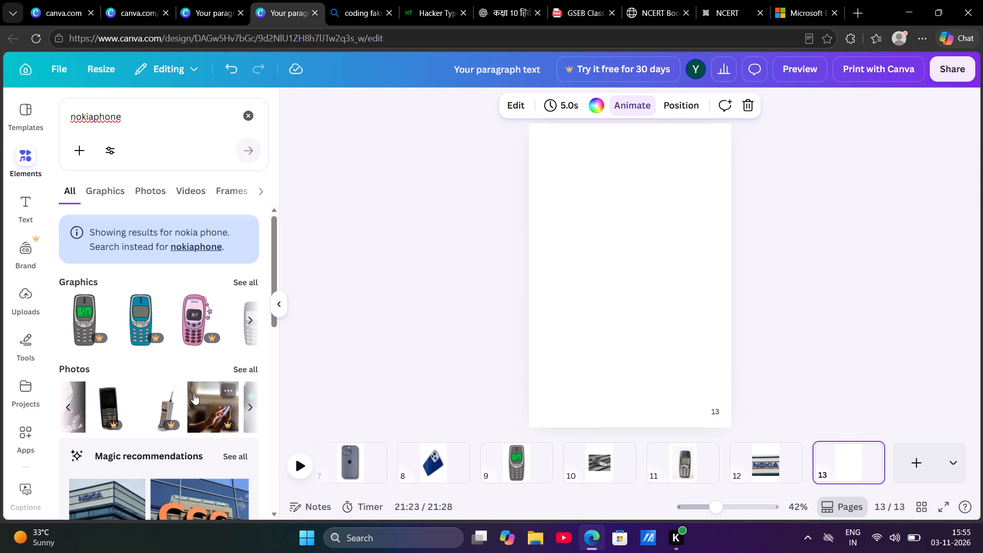
scroll(194, 393, "left", 5)
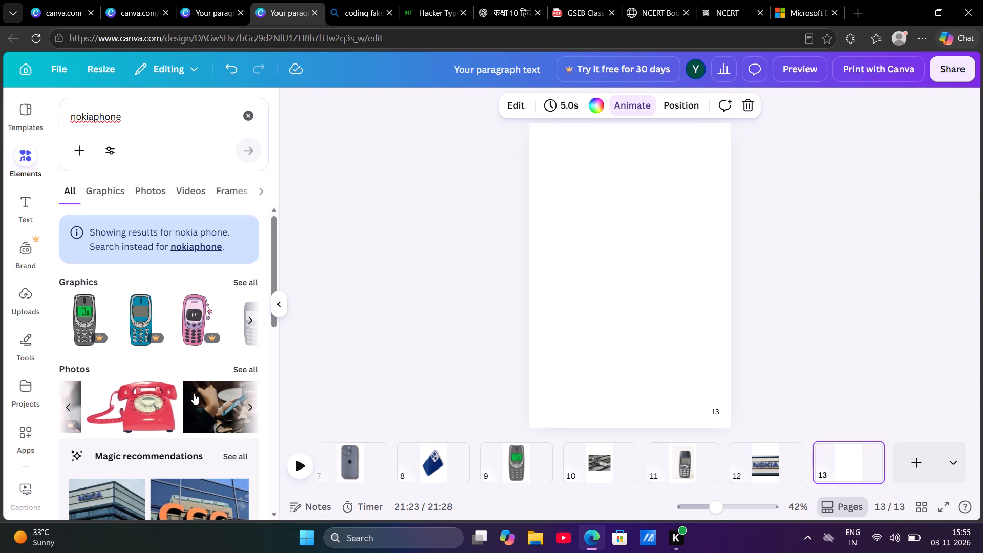
scroll(194, 393, "left", 4)
scroll(193, 393, "right", 8)
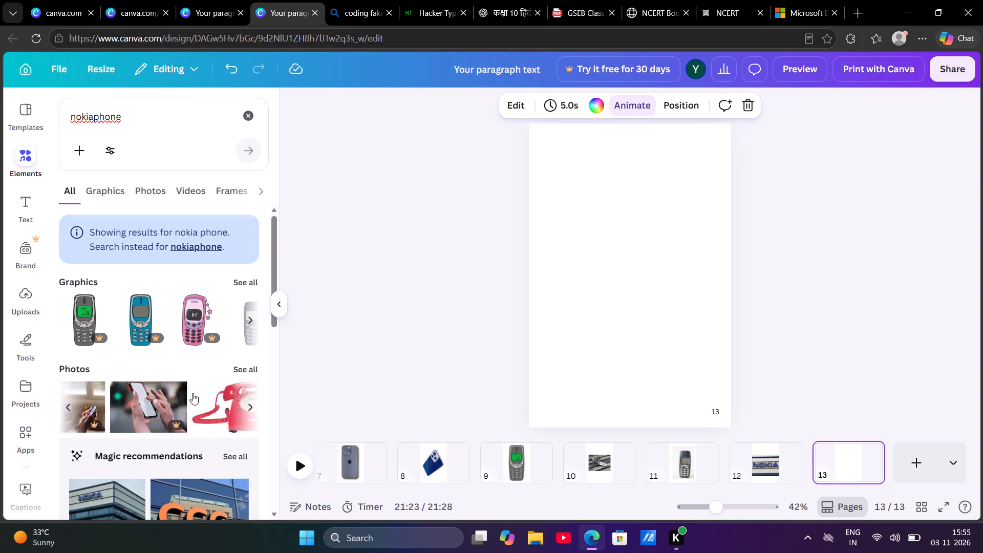
scroll(193, 393, "right", 13)
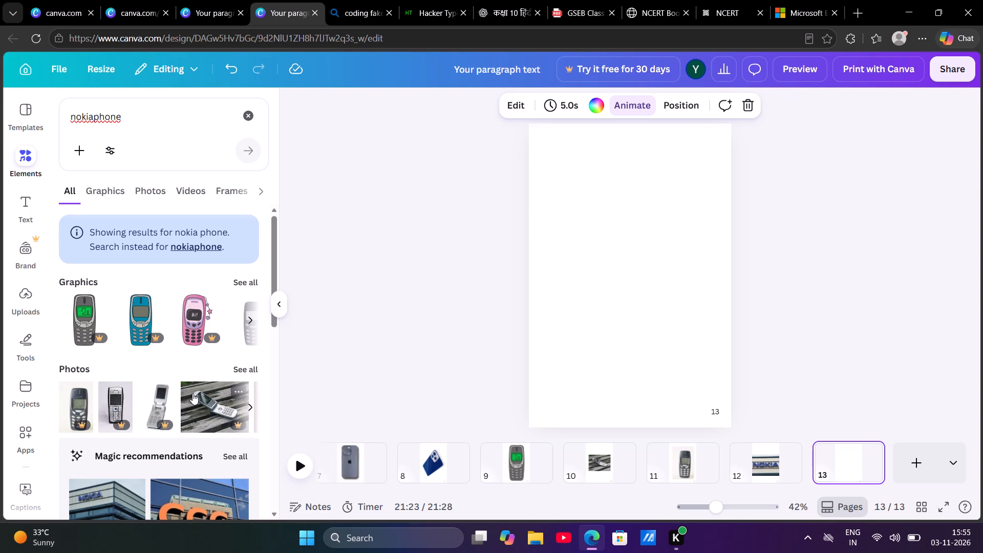
scroll(193, 393, "right", 1)
scroll(187, 305, "left", 5)
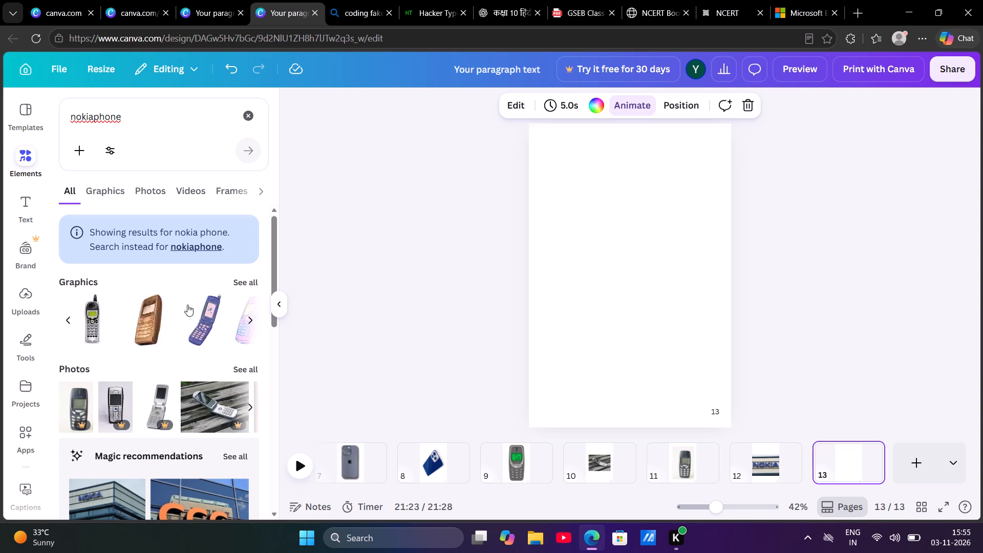
scroll(187, 305, "left", 5)
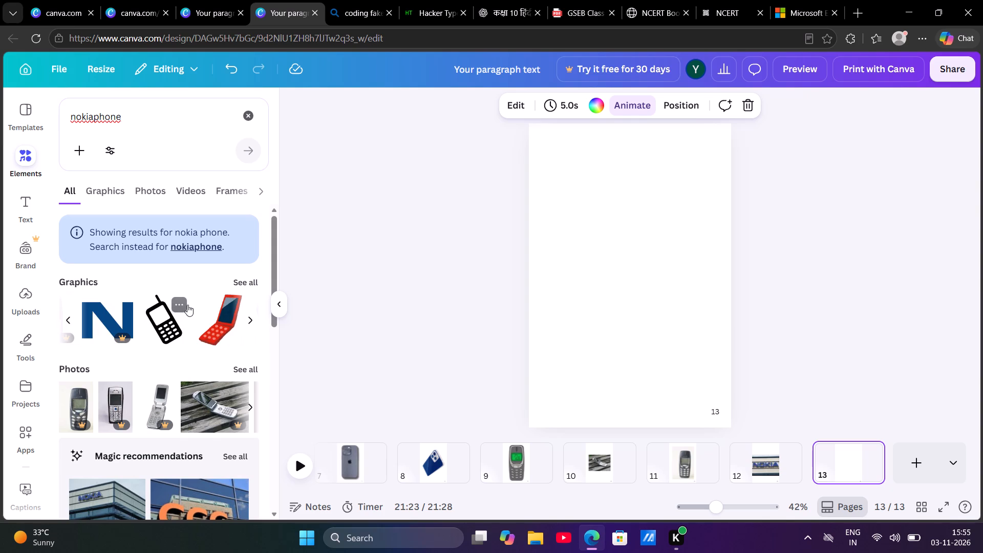
scroll(187, 305, "left", 4)
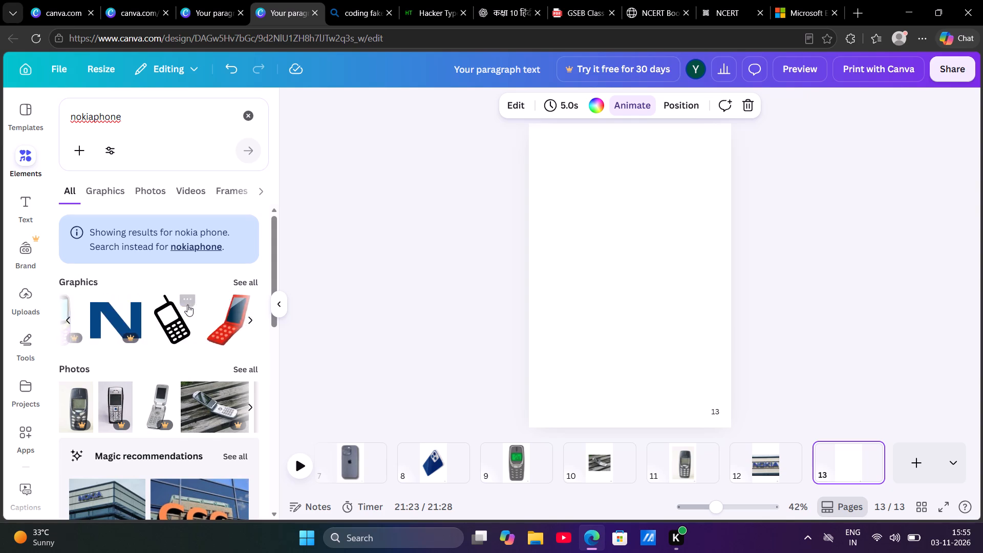
scroll(187, 305, "left", 3)
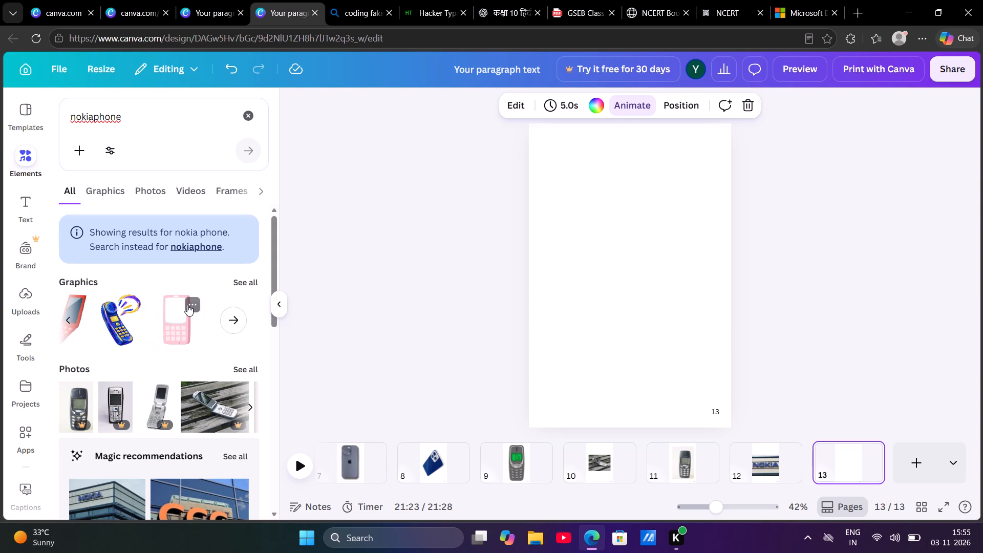
scroll(187, 305, "right", 3)
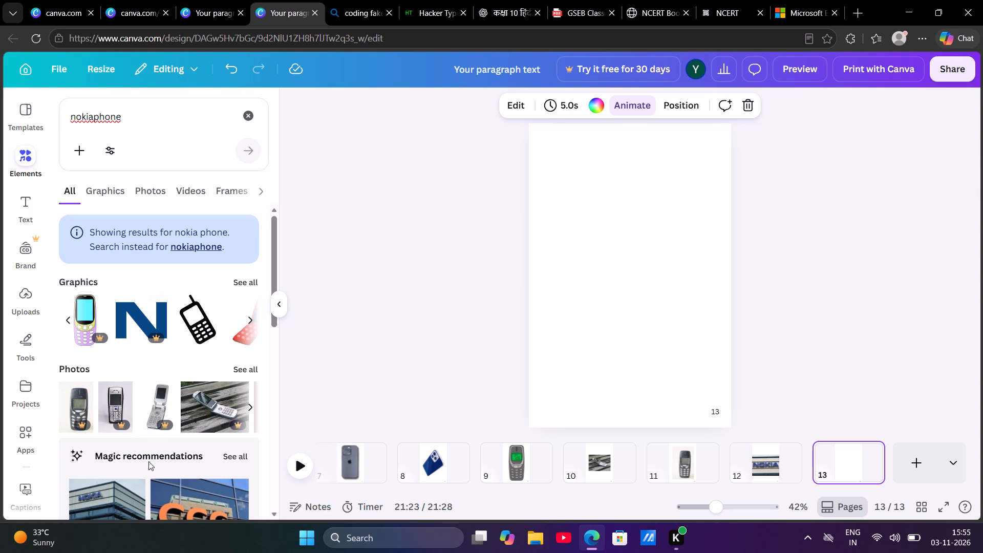
left_click(169, 419)
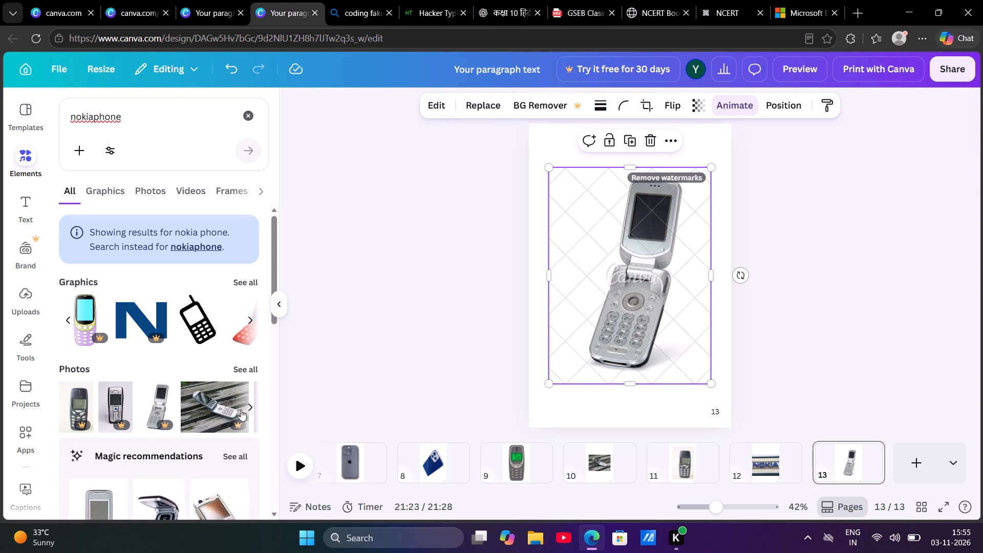
Add a blank fourteenth page and place the recommended photo of the half-open silver flip phone with black keypad on it.
scroll(207, 438, "down", 1)
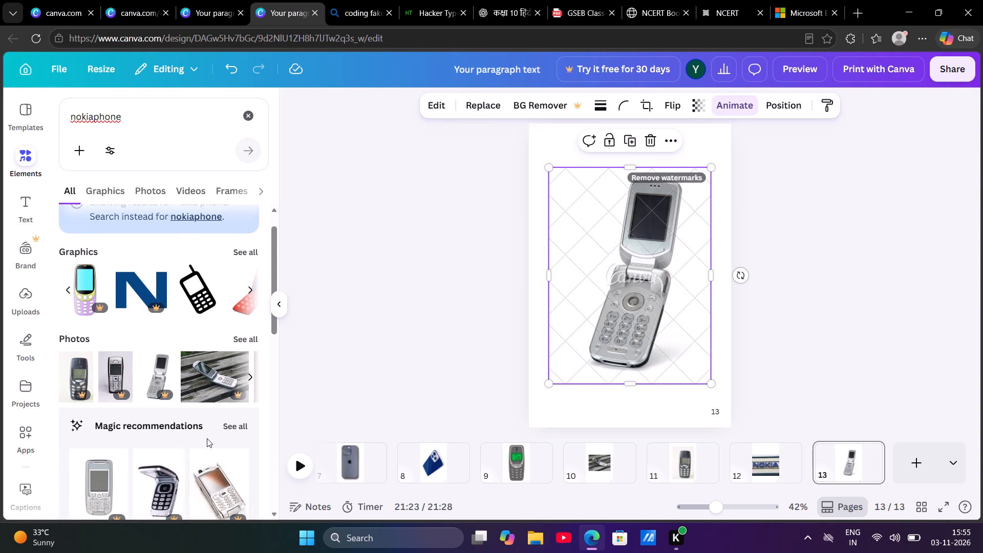
scroll(207, 438, "down", 1)
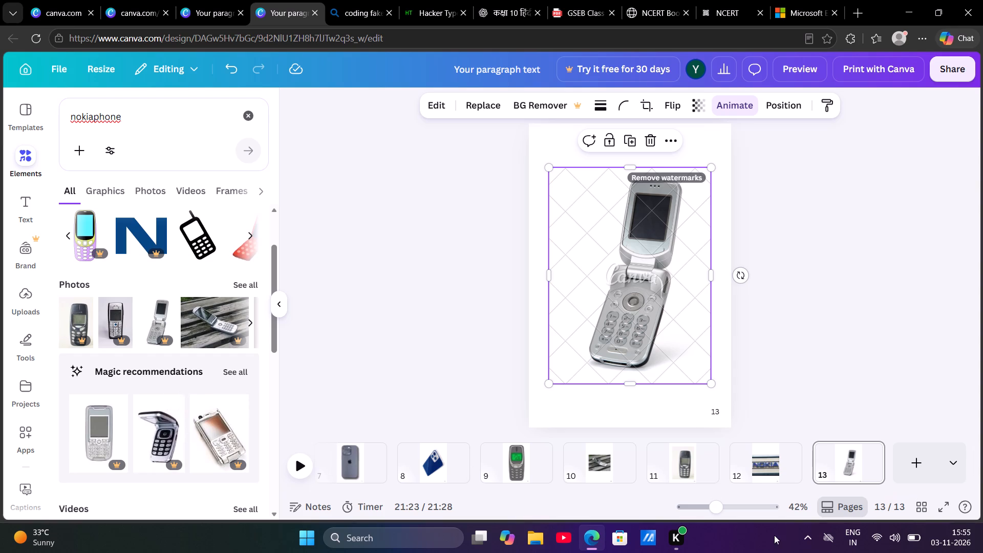
left_click_drag(912, 468, 415, 499)
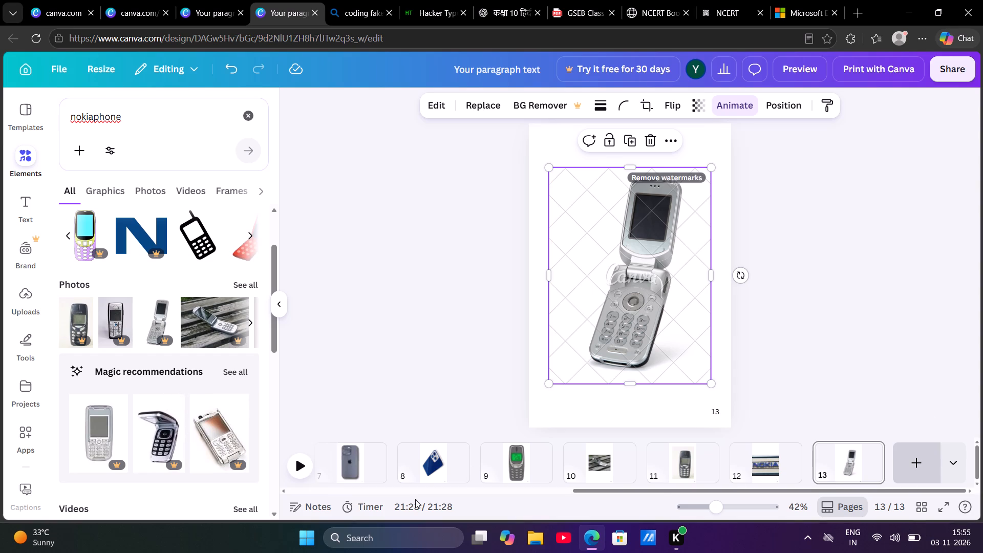
left_click_drag(415, 499, 330, 492)
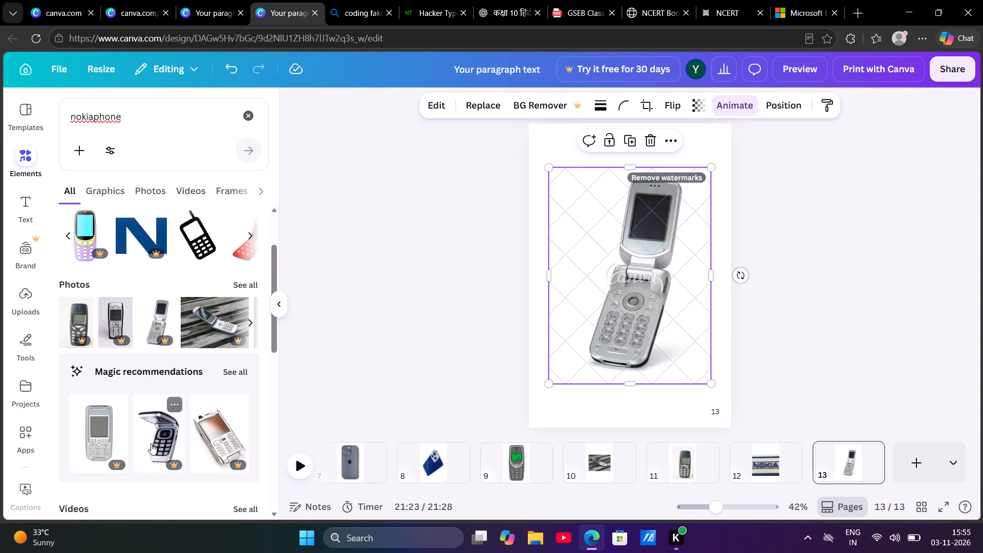
left_click_drag(151, 443, 434, 412)
left_click(434, 412)
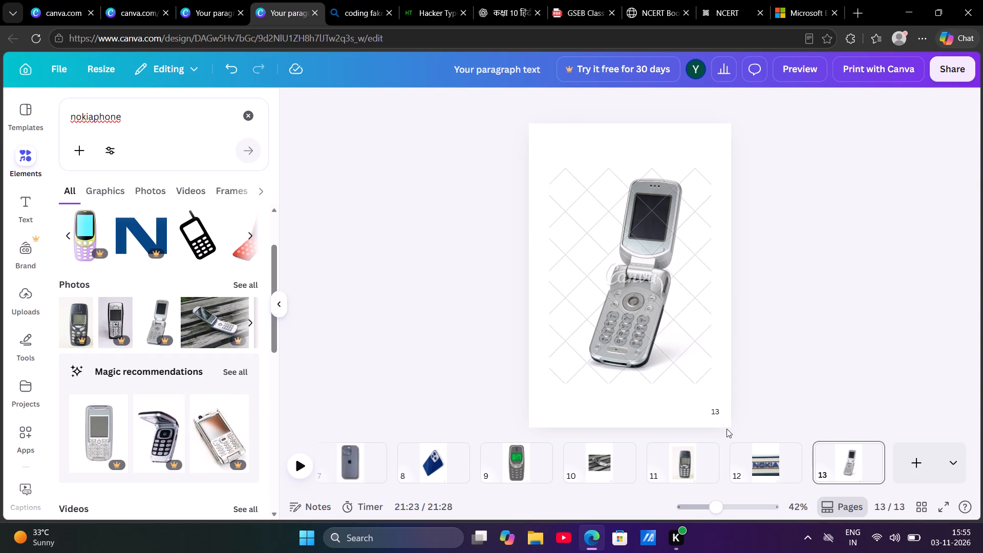
left_click(907, 447)
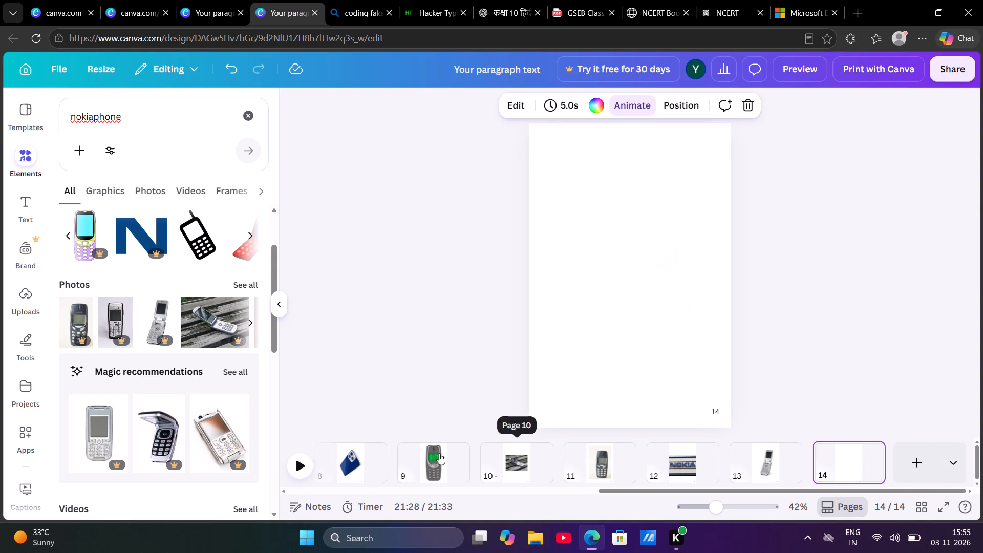
left_click(145, 456)
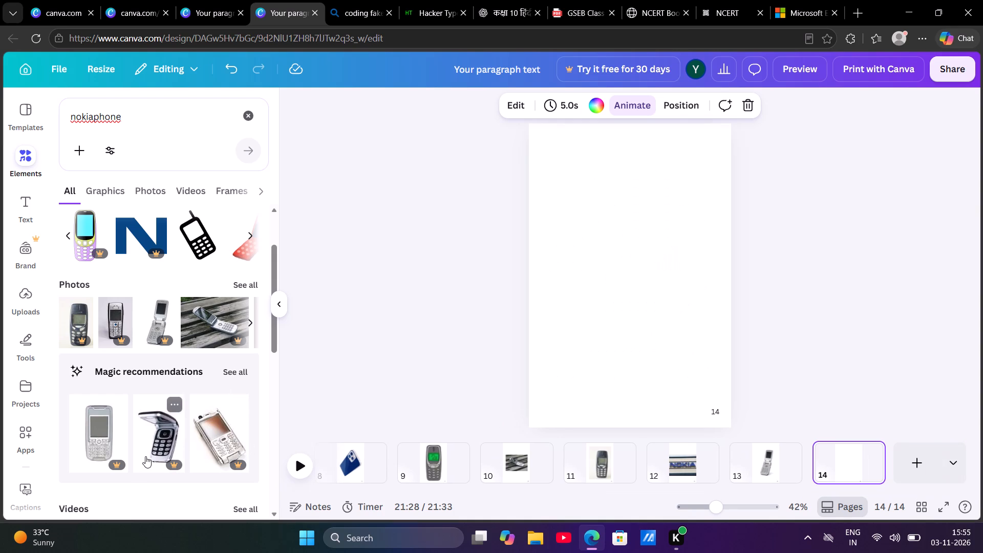
Review page 3 with the video and page 4 with the silver iPhone image.
scroll(145, 456, "down", 1)
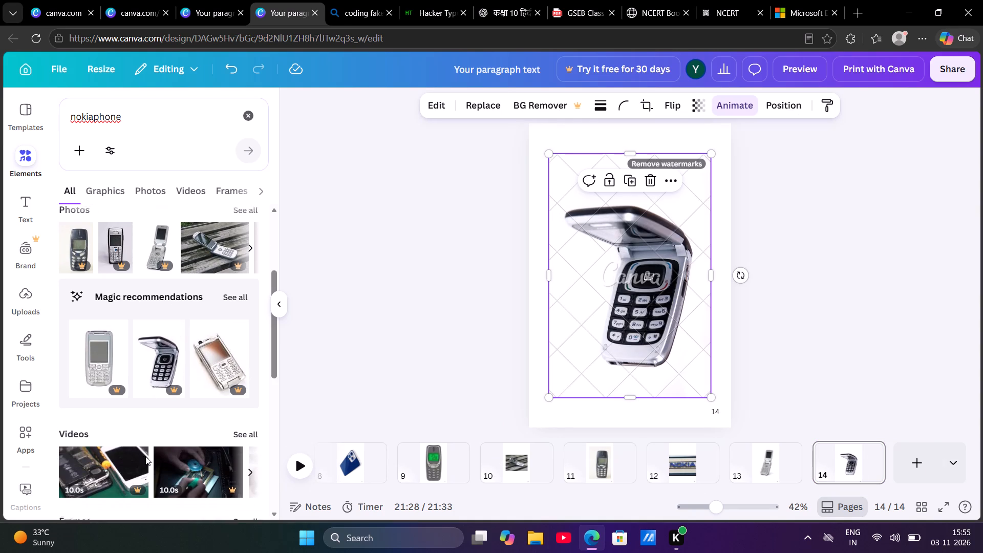
scroll(145, 456, "down", 3)
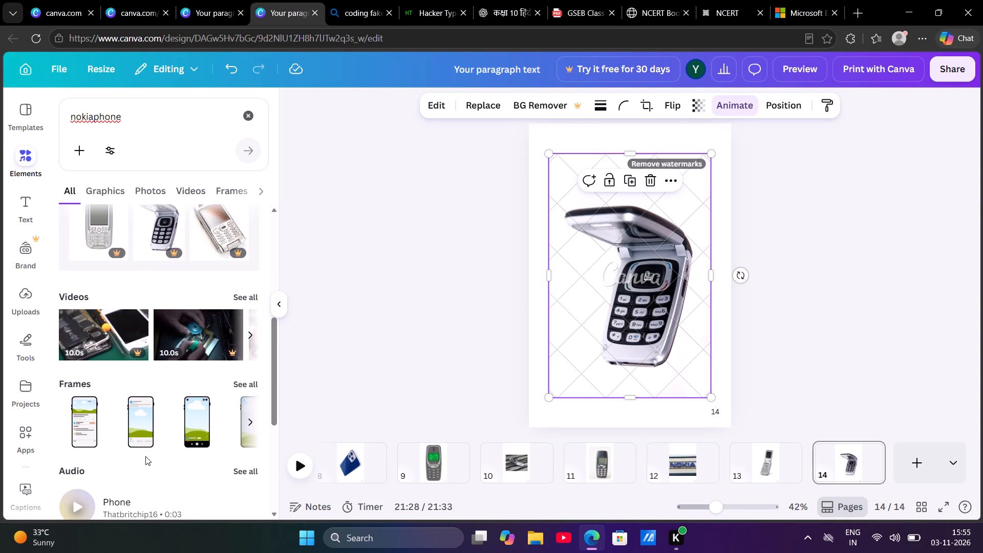
scroll(145, 456, "down", 2)
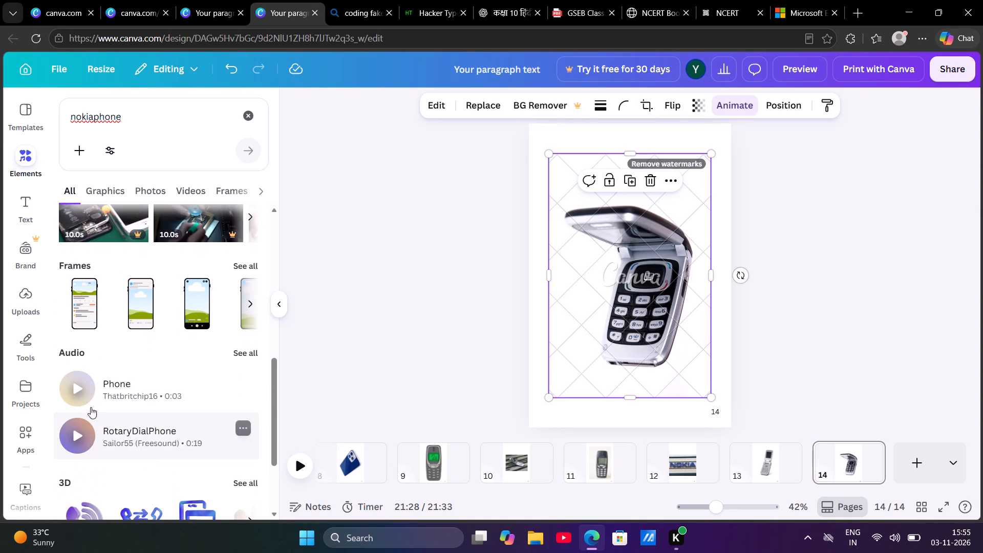
scroll(331, 458, "right", 9)
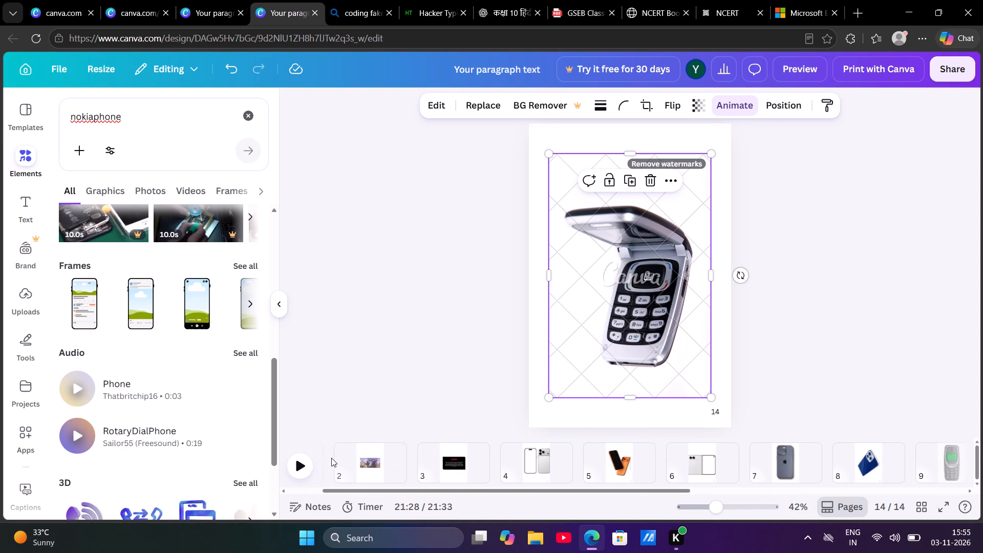
scroll(331, 458, "right", 1)
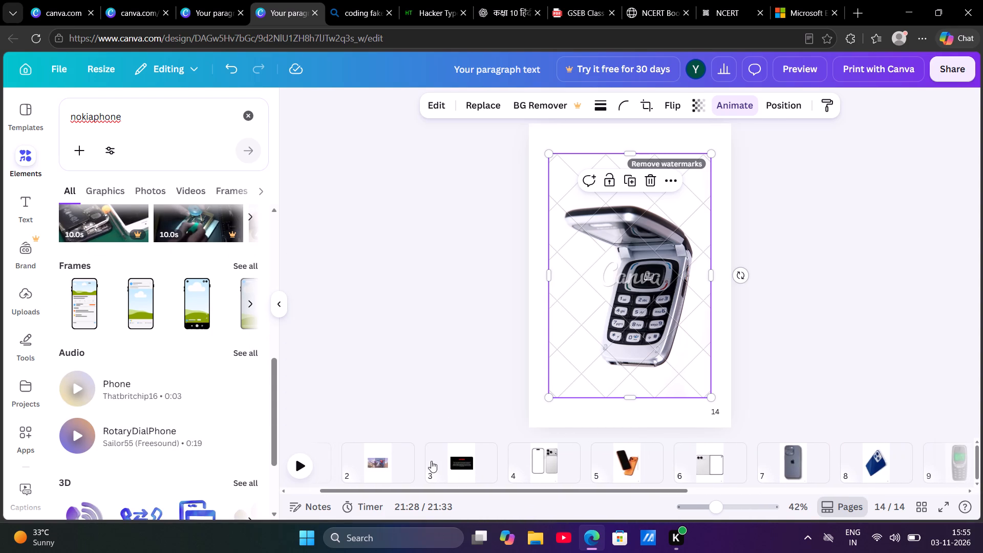
left_click(440, 463)
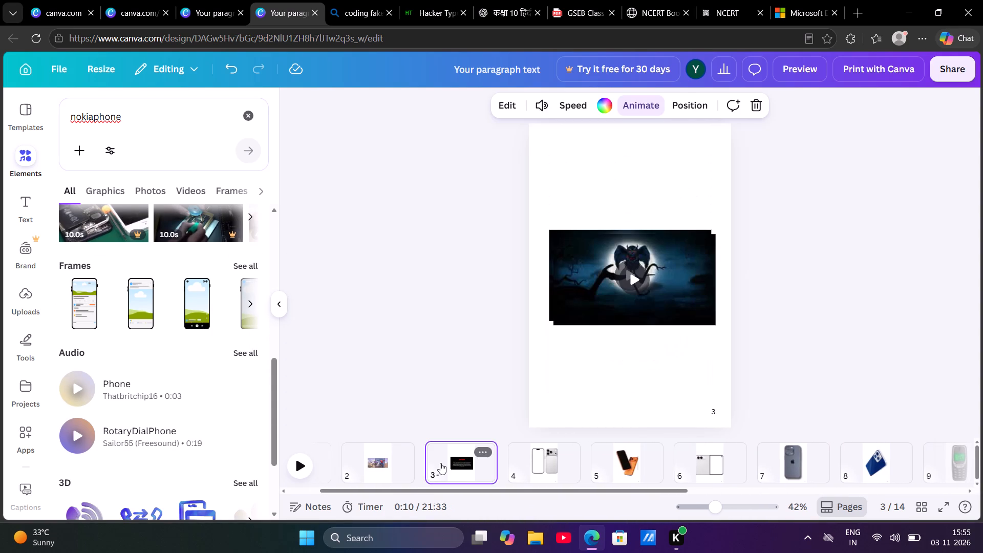
left_click(529, 477)
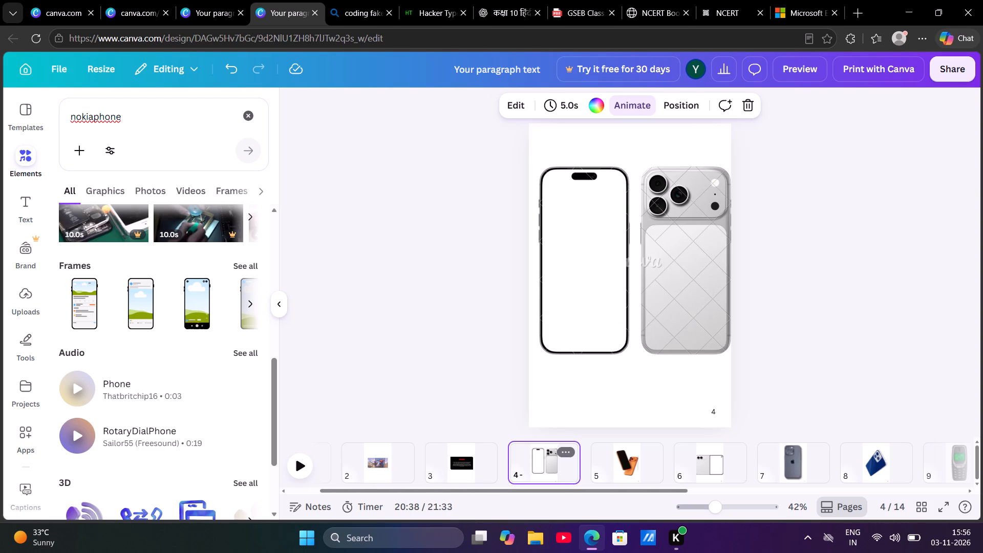
Preview the 3-second audio clip named Phone in the nokiaphone results.
left_click(68, 378)
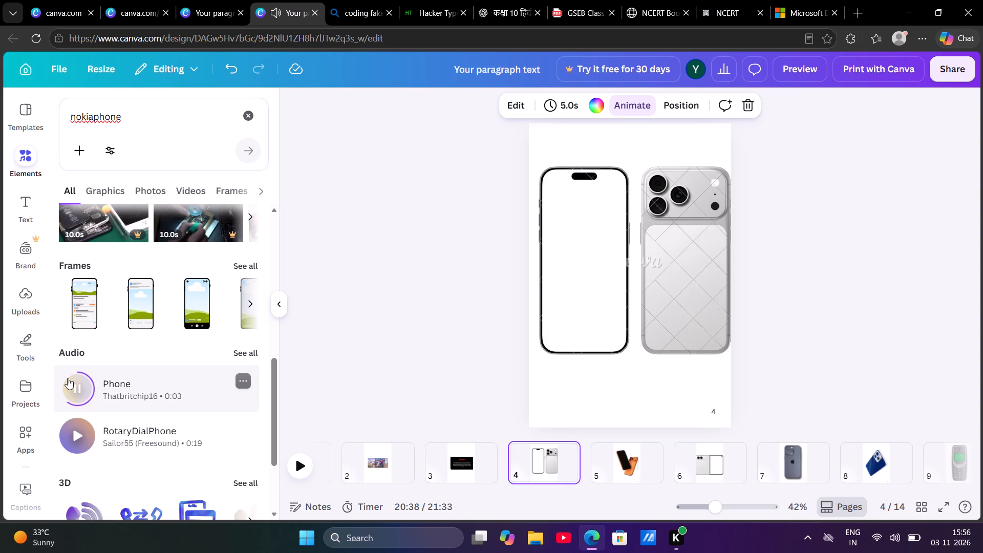
left_click(68, 378)
Look through the design's page thumbnails up to page 14 to check the sequence of phone images.
scroll(107, 431, "down", 3)
scroll(107, 431, "up", 5)
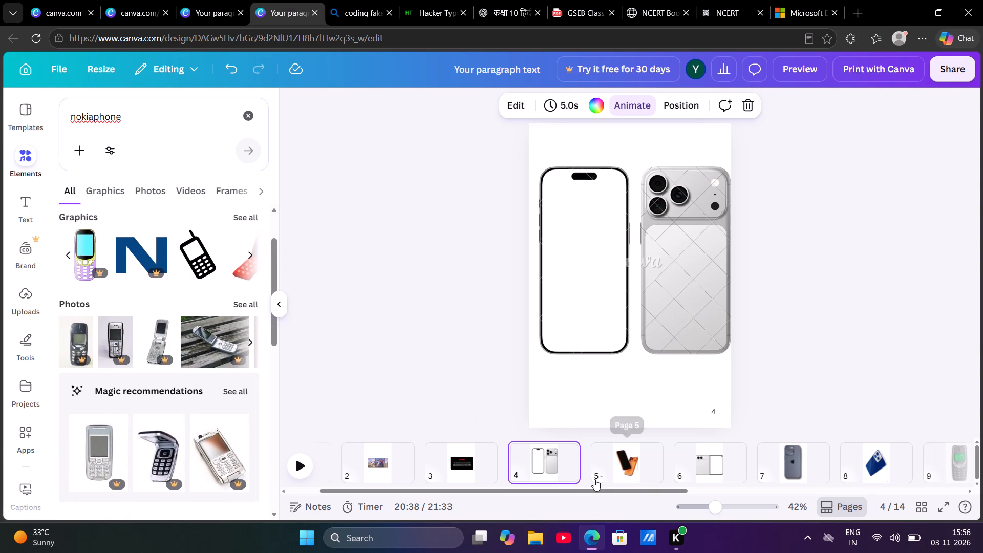
scroll(476, 356, "left", 4)
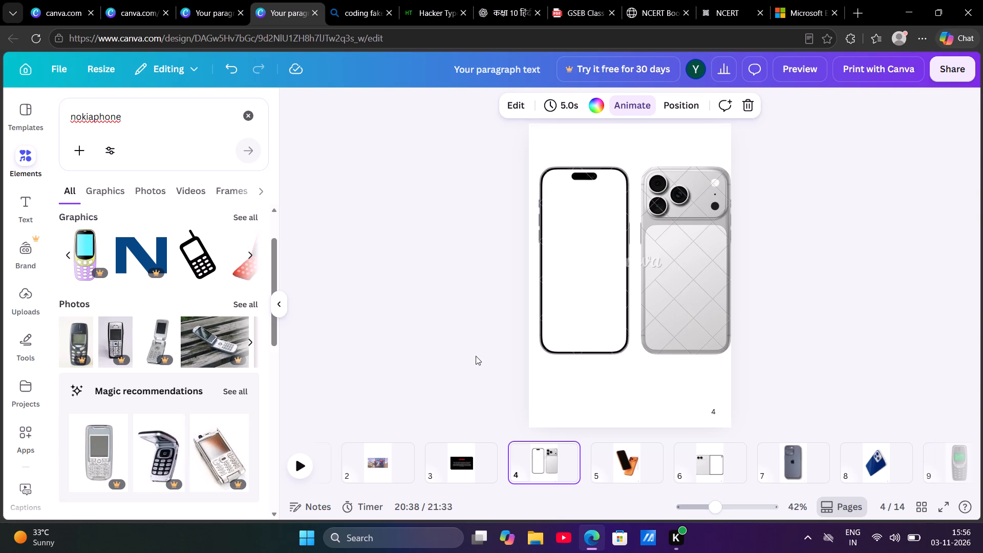
scroll(476, 356, "left", 1)
scroll(476, 356, "right", 1)
scroll(476, 356, "left", 3)
scroll(795, 389, "left", 2)
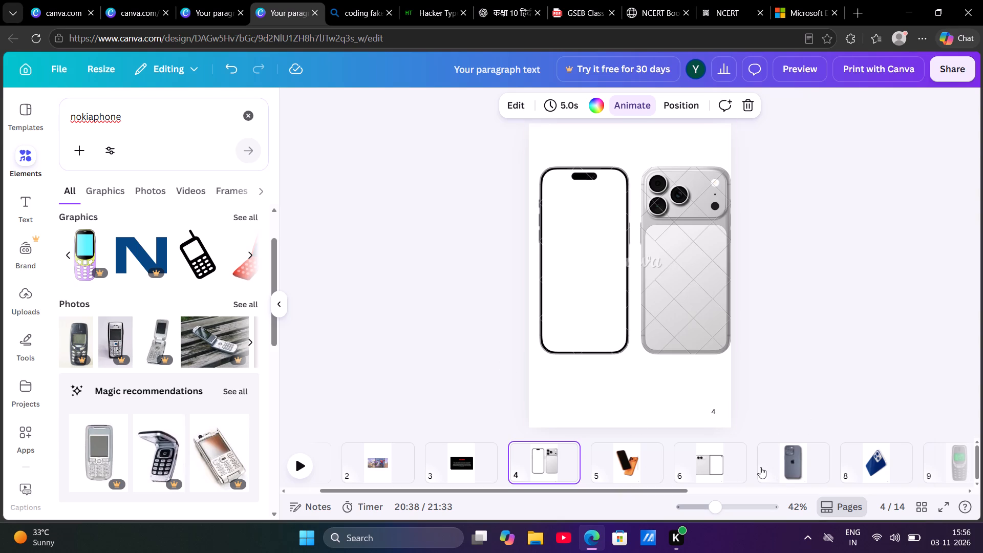
scroll(760, 467, "left", 9)
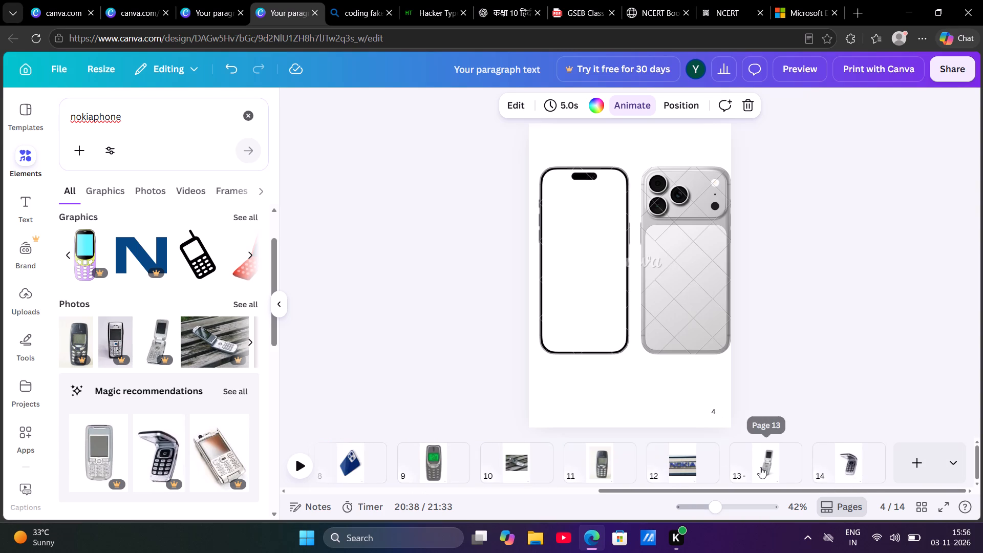
scroll(760, 467, "left", 1)
scroll(760, 467, "right", 5)
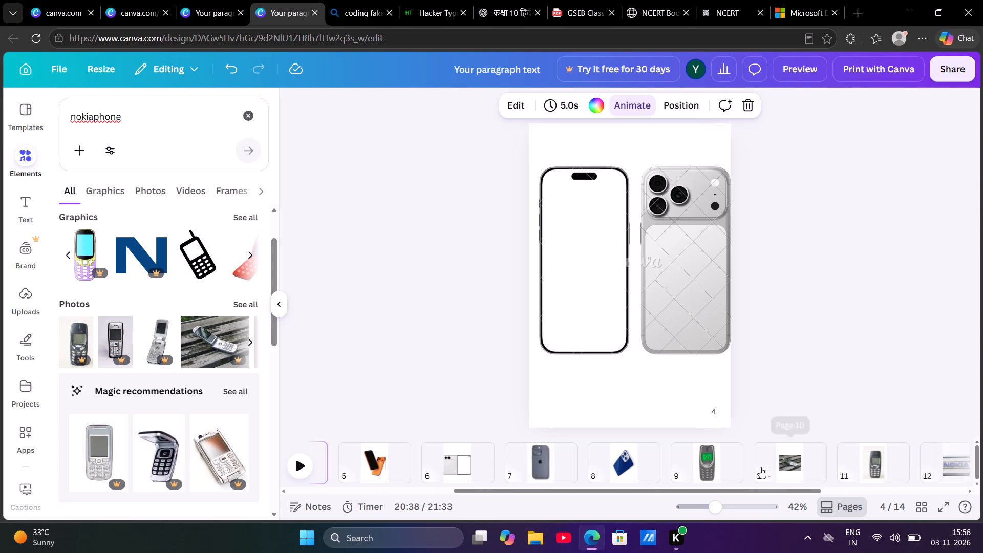
scroll(760, 467, "left", 1)
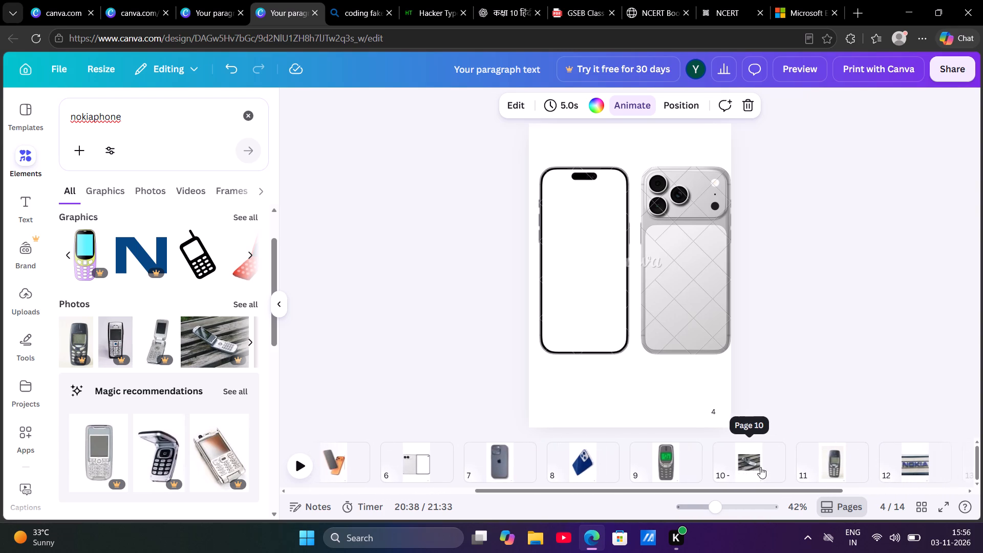
scroll(760, 467, "left", 2)
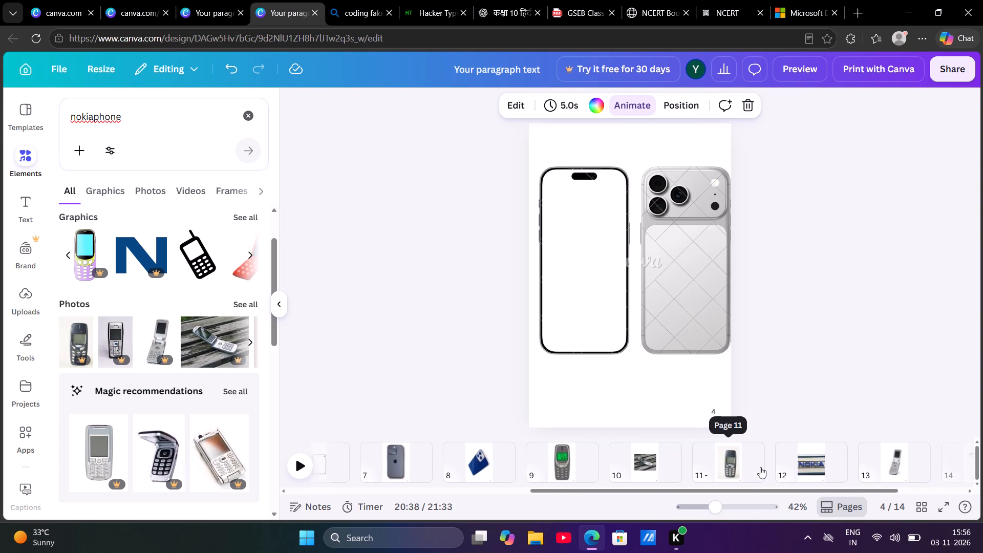
Look back and forth through the page thumbnails from page 3 to page 14 to check the order of the phone images.
scroll(760, 467, "left", 3)
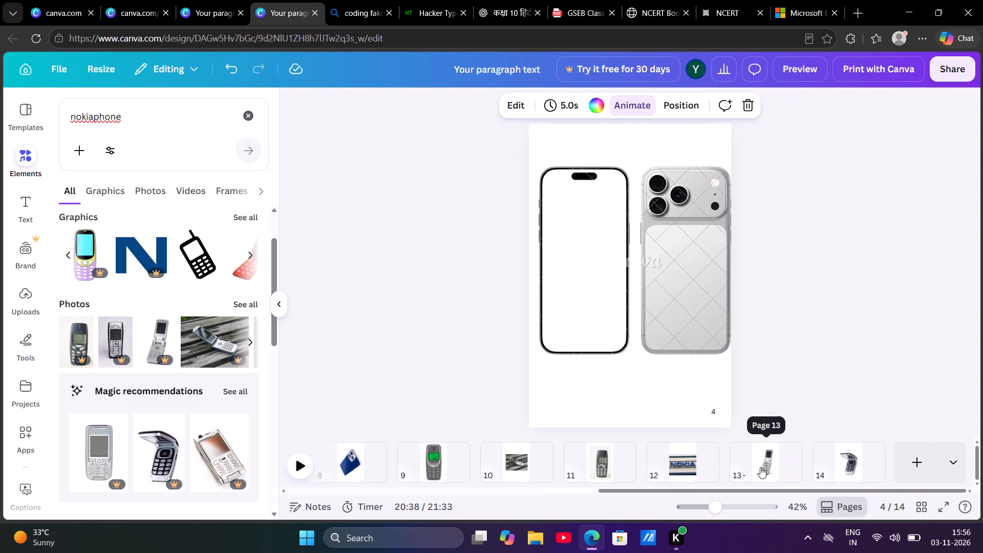
scroll(760, 467, "left", 2)
scroll(760, 467, "right", 3)
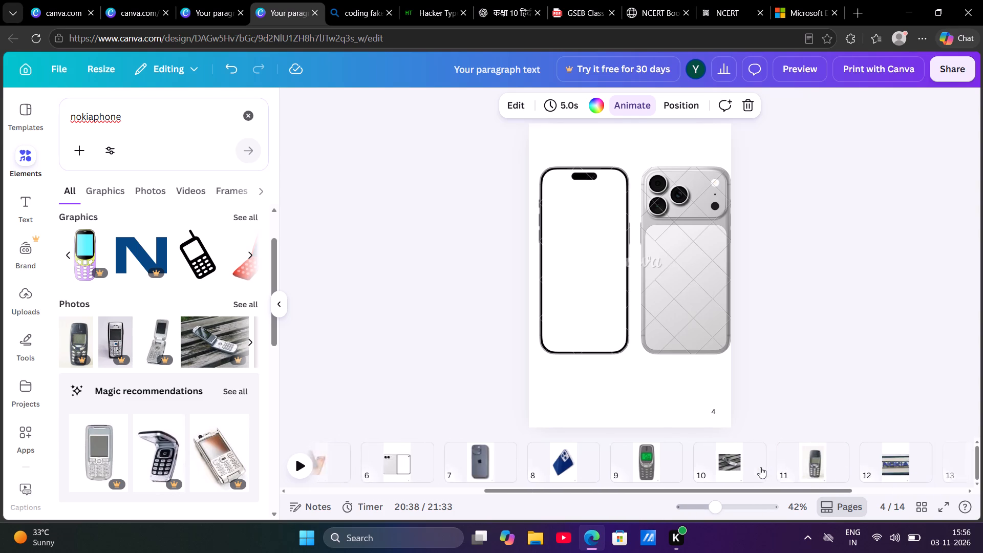
scroll(760, 467, "right", 2)
scroll(760, 467, "left", 1)
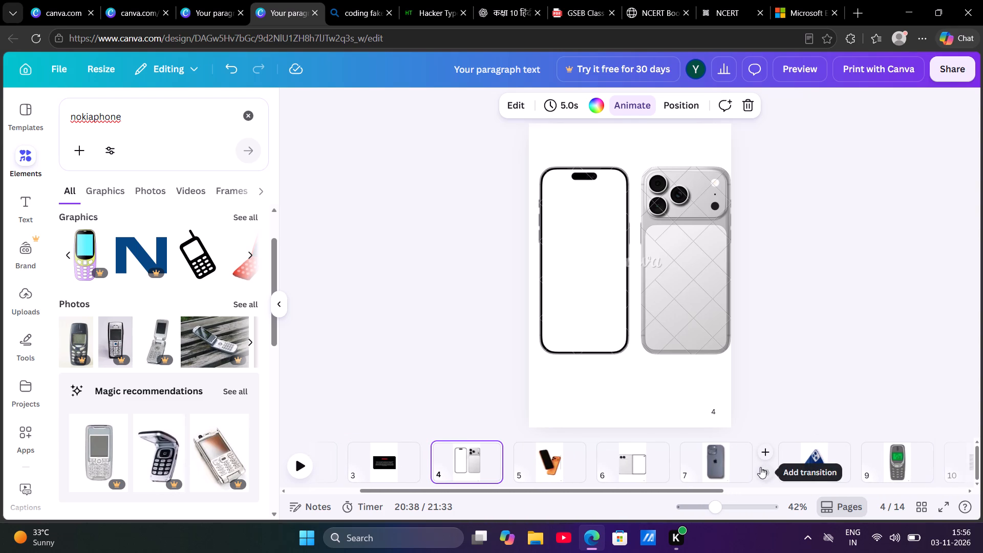
scroll(760, 467, "left", 3)
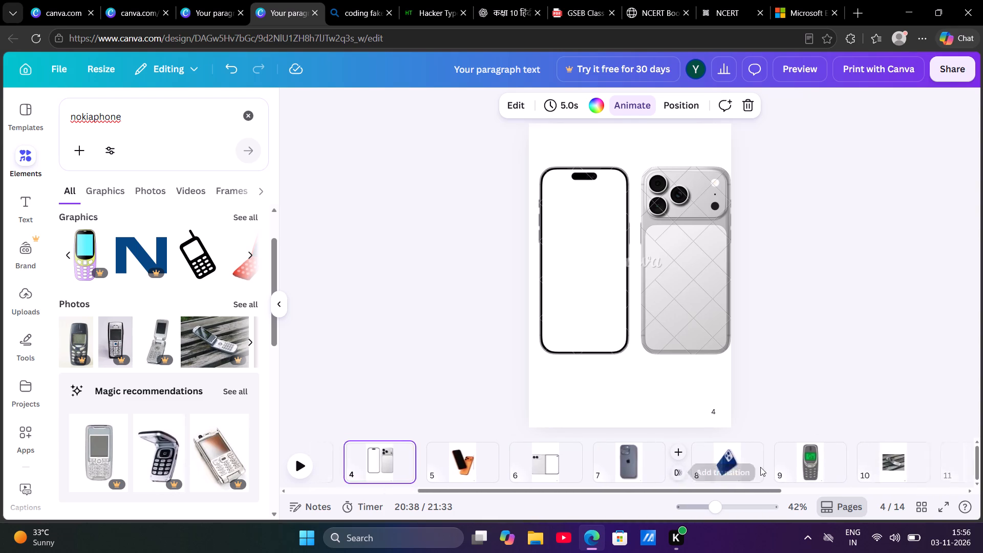
scroll(760, 467, "left", 5)
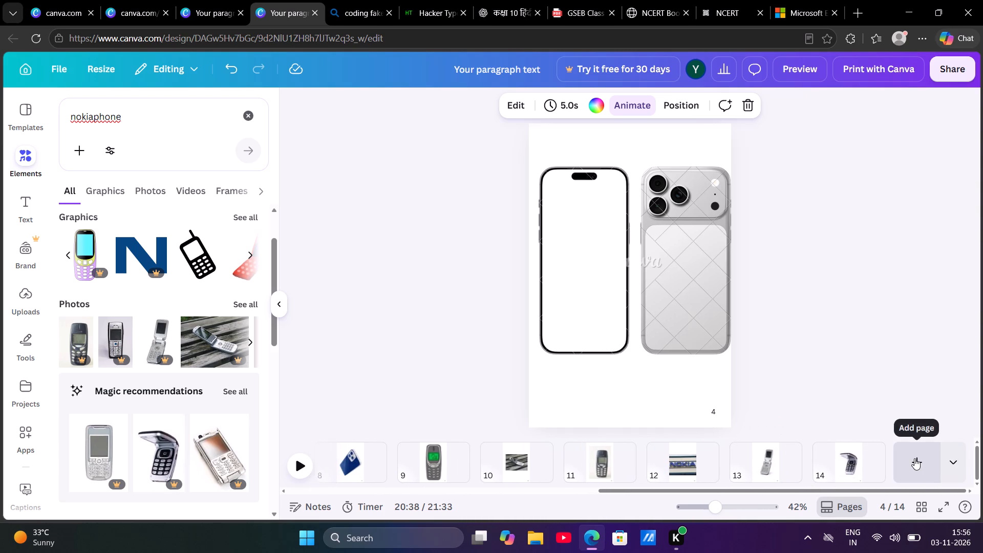
Add a blank fifteenth page and place the recommended photo of the tilted silver keypad phone with orange-brown screen on it.
left_click_drag(914, 458, 375, 349)
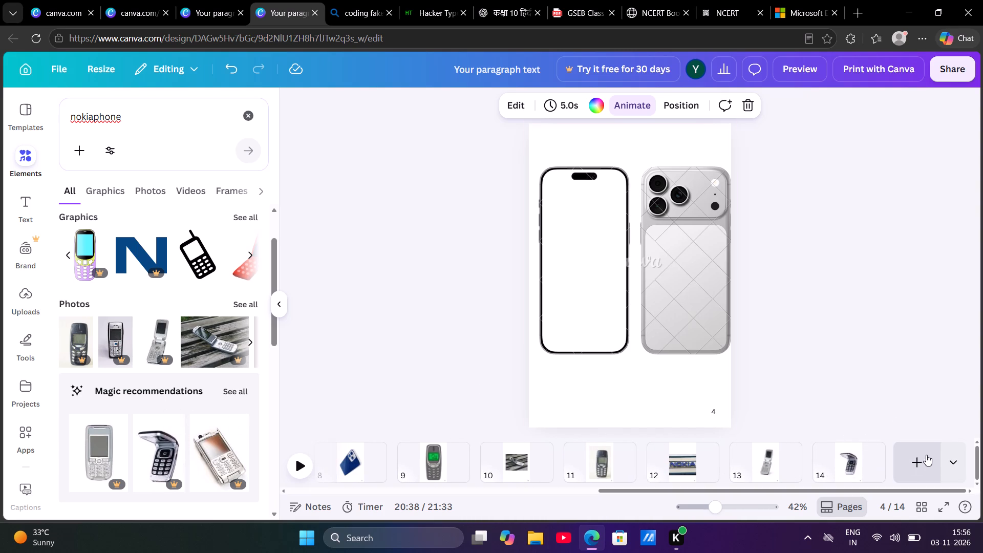
left_click_drag(928, 454, 770, 440)
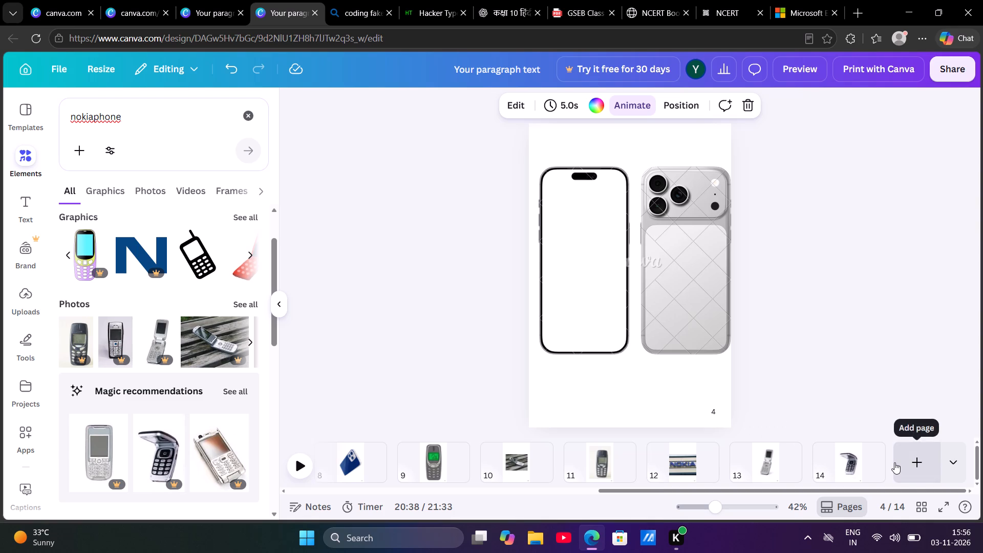
left_click_drag(873, 462, 903, 462)
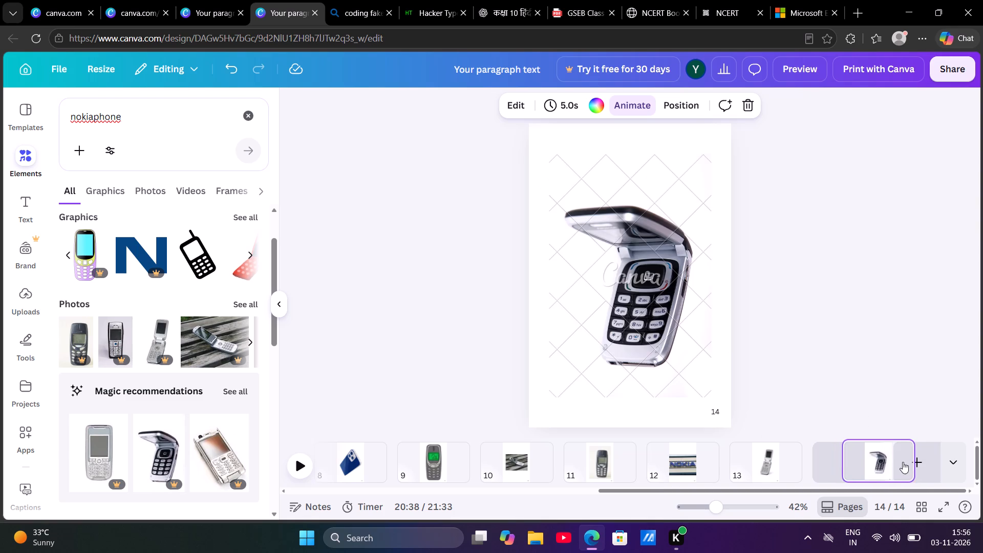
left_click_drag(903, 462, 861, 465)
left_click_drag(861, 465, 904, 458)
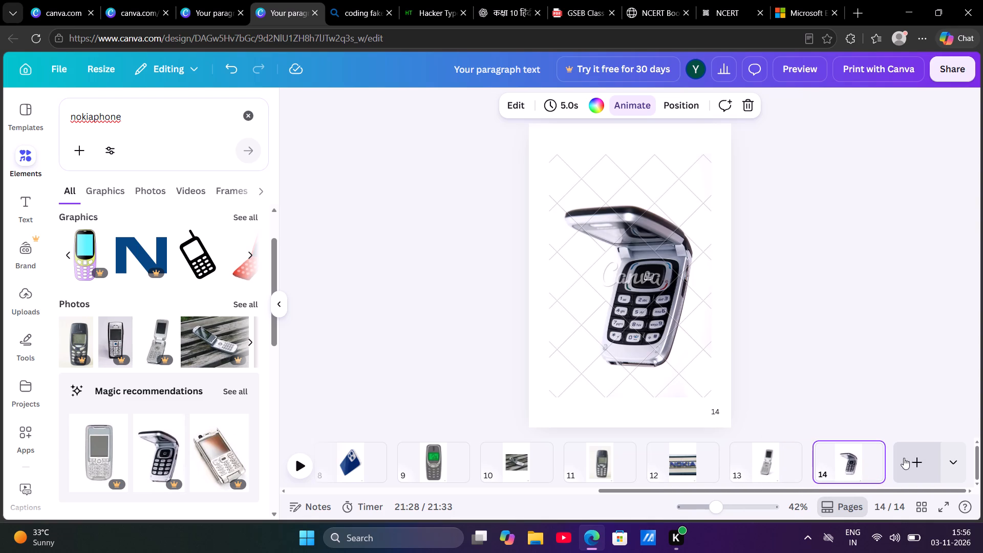
left_click_drag(904, 458, 907, 458)
left_click(907, 458)
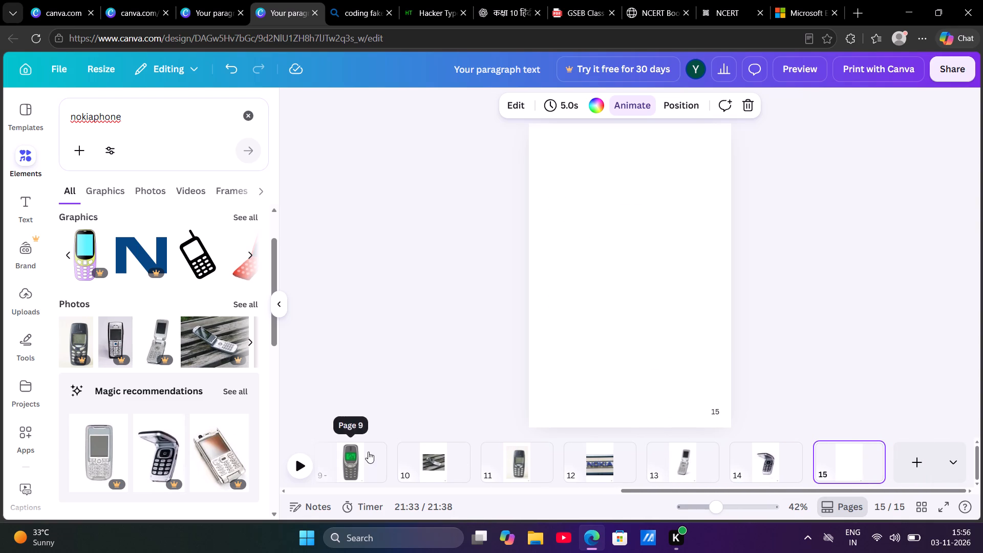
left_click(198, 453)
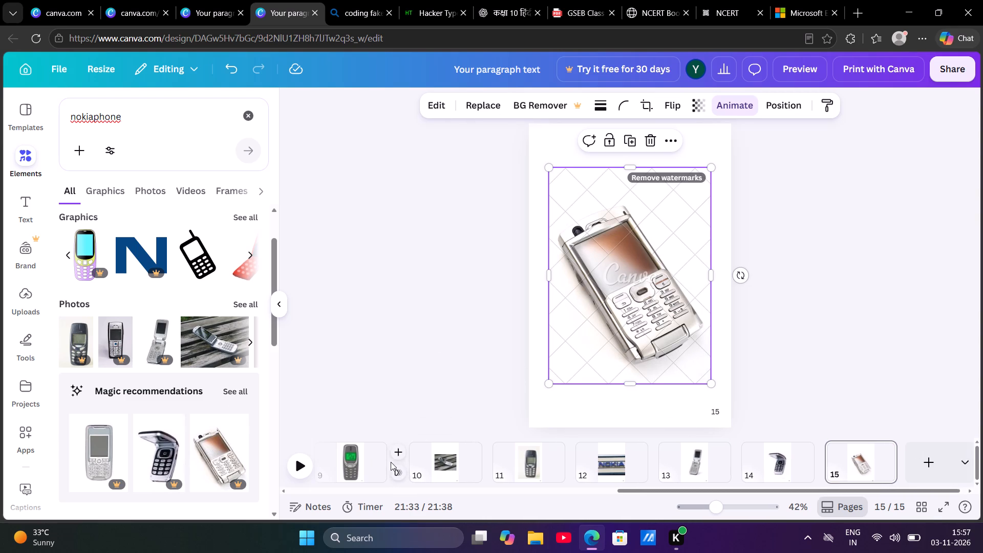
Move the green-screen Nokia image on page 9 slightly lower so its base sits at the page's bottom edge.
scroll(391, 462, "right", 3)
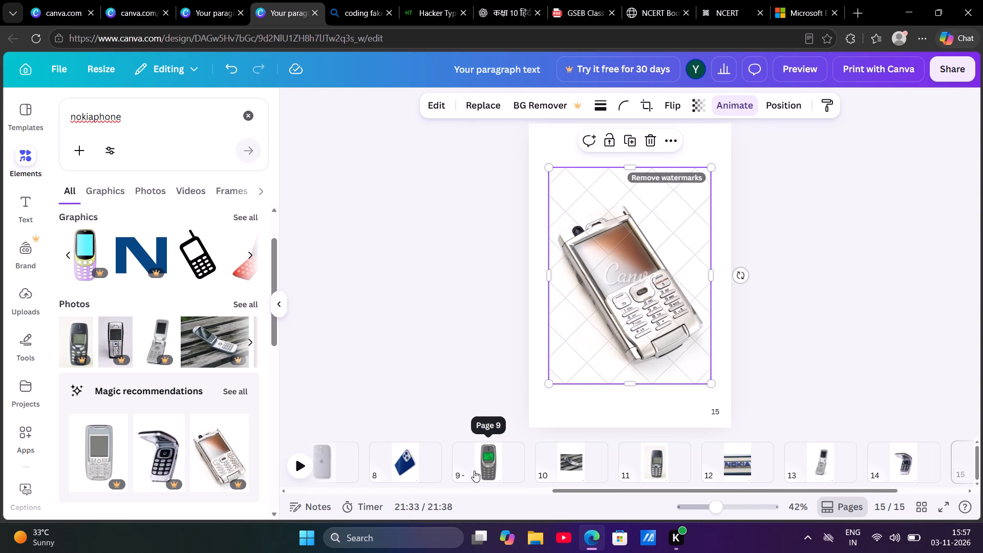
left_click(473, 471)
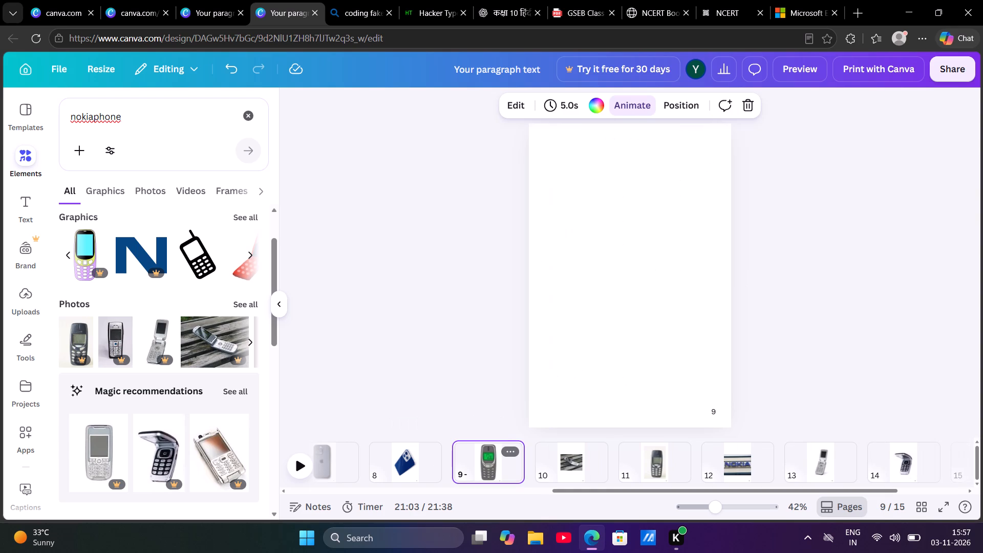
left_click_drag(603, 284, 607, 326)
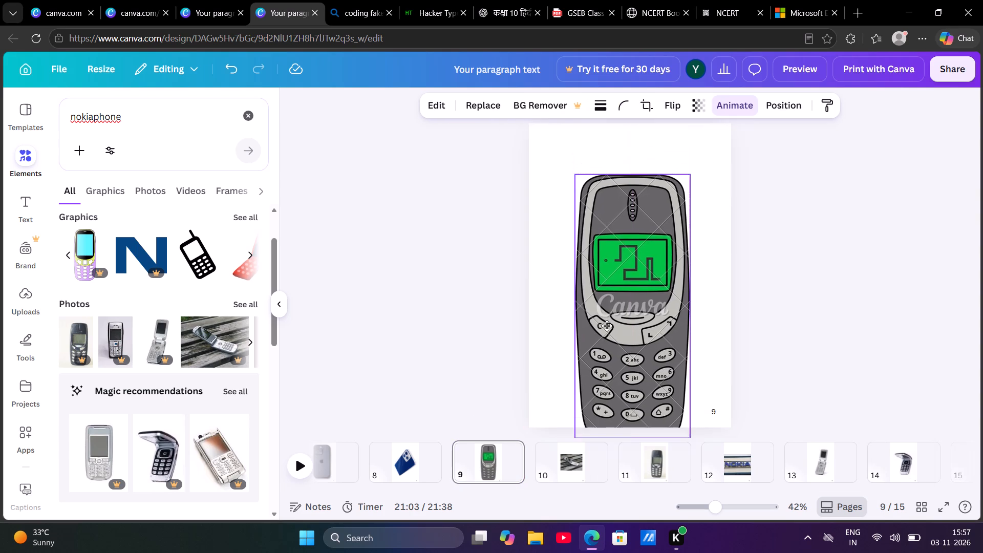
left_click_drag(607, 326, 608, 303)
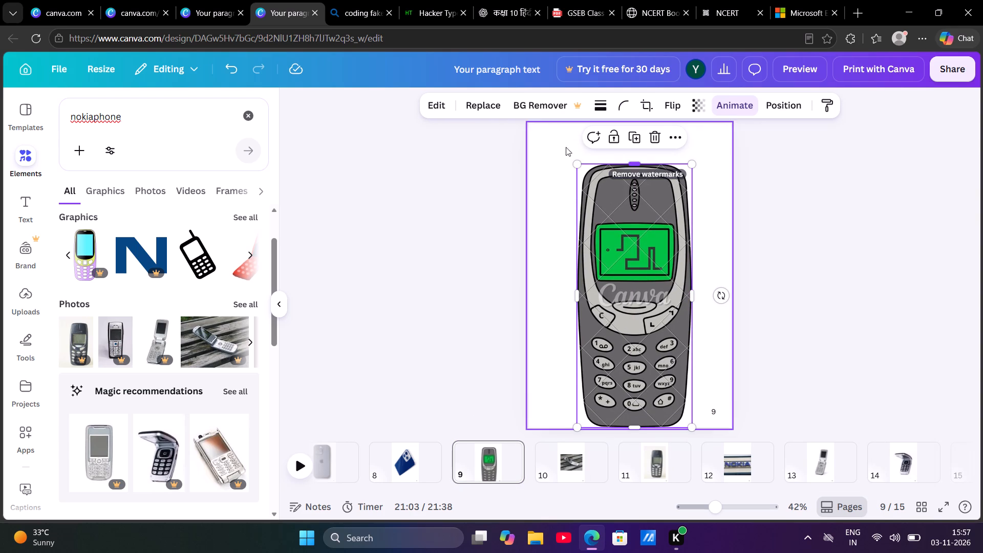
left_click(565, 144)
left_click(565, 144)
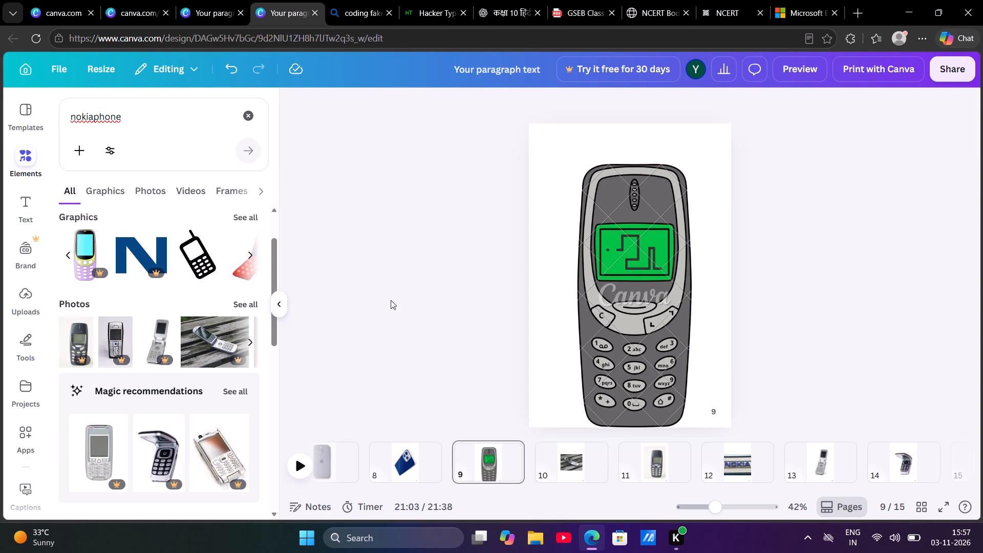
Set the timing of page 4, with the silver iPhone image, to 3.0 s.
scroll(311, 424, "right", 2)
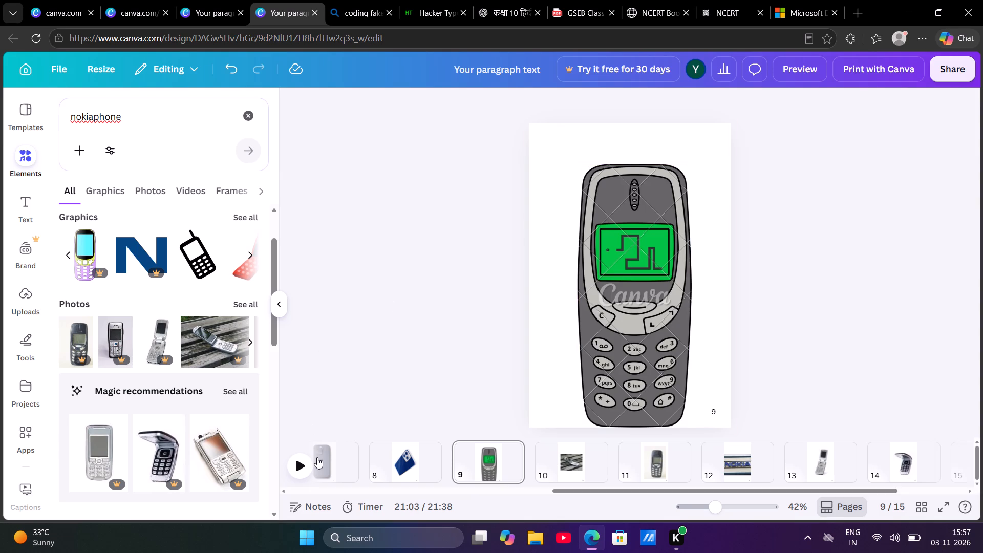
scroll(318, 463, "right", 7)
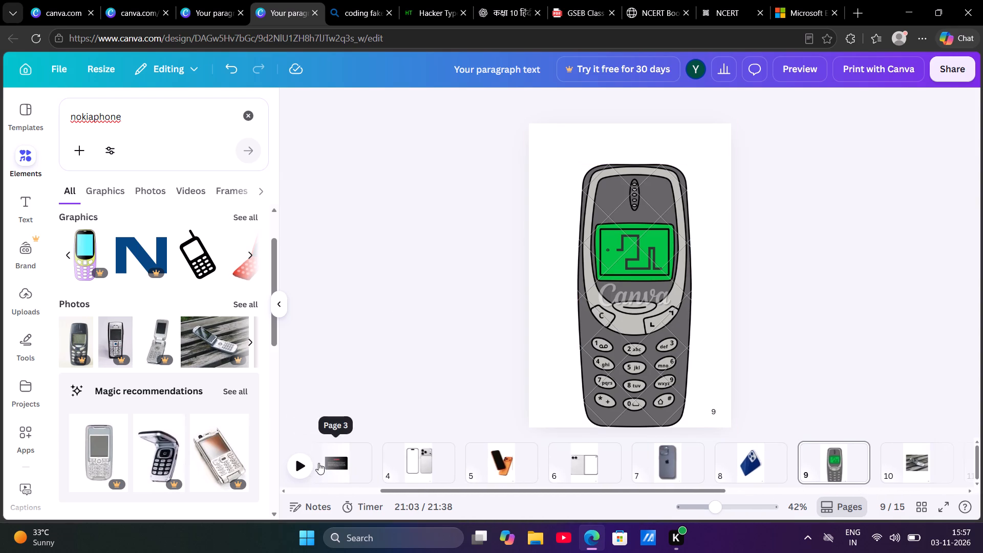
scroll(318, 463, "right", 1)
left_click(570, 454)
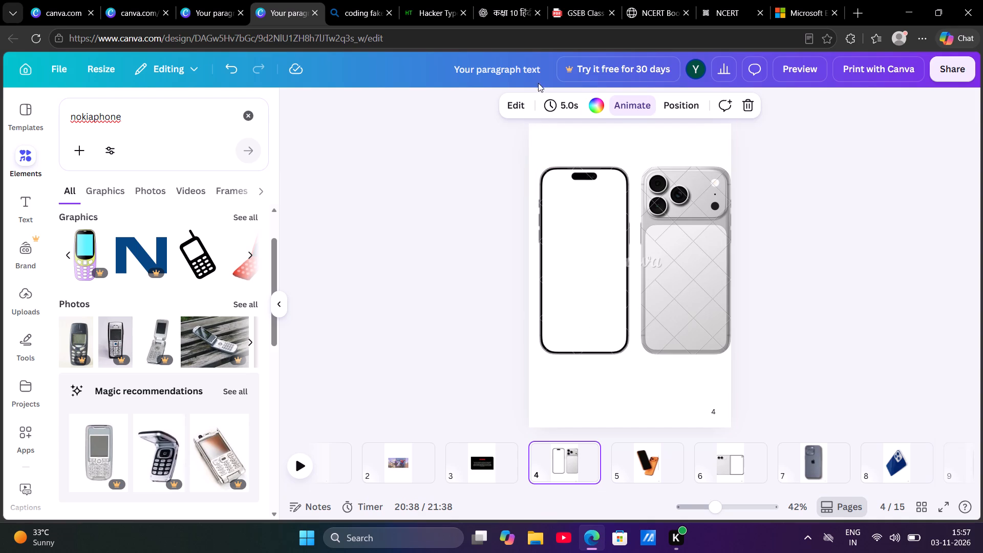
left_click(548, 98)
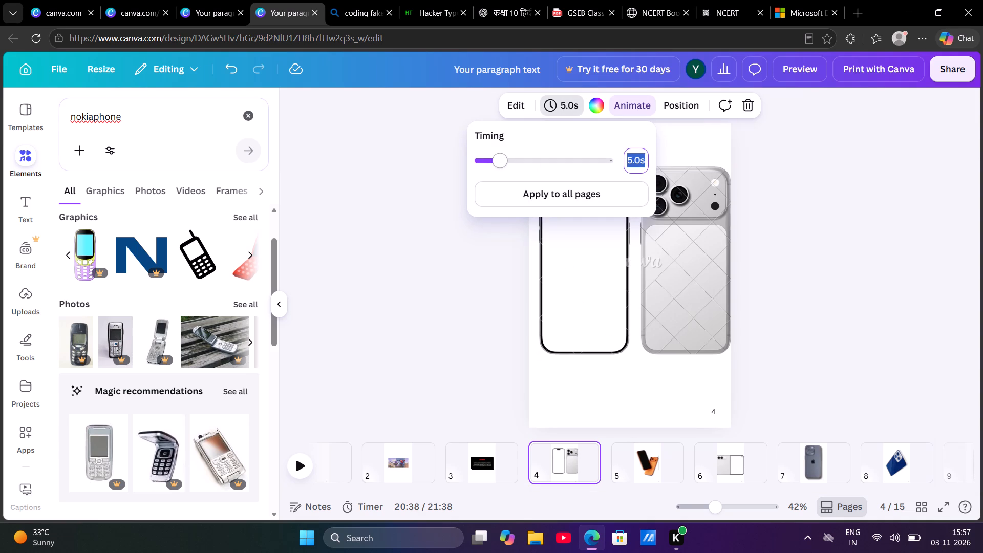
scroll(499, 164, "left", 3)
left_click_drag(499, 164, 491, 166)
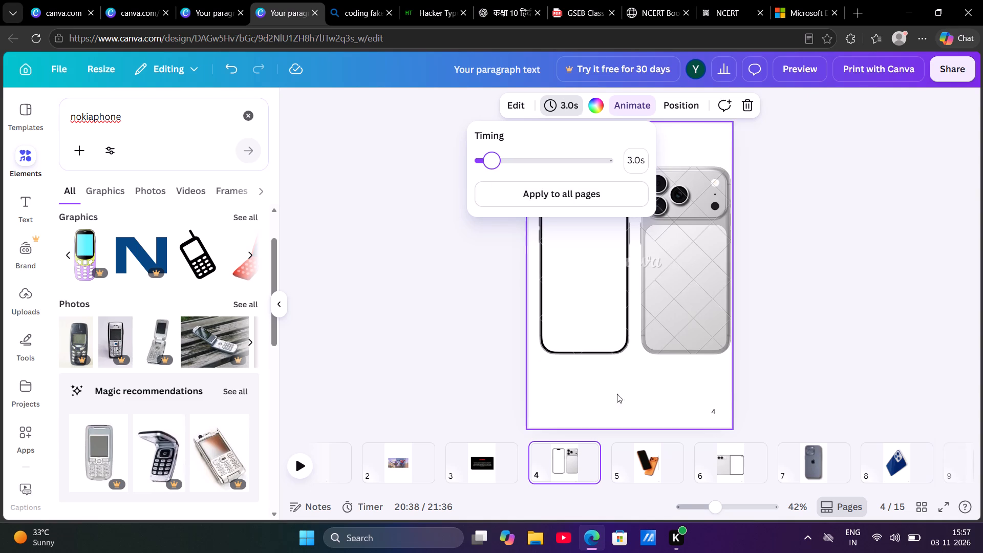
Set the timing of page 5, with the orange iPhone image, to 2.0 s.
left_click(630, 457)
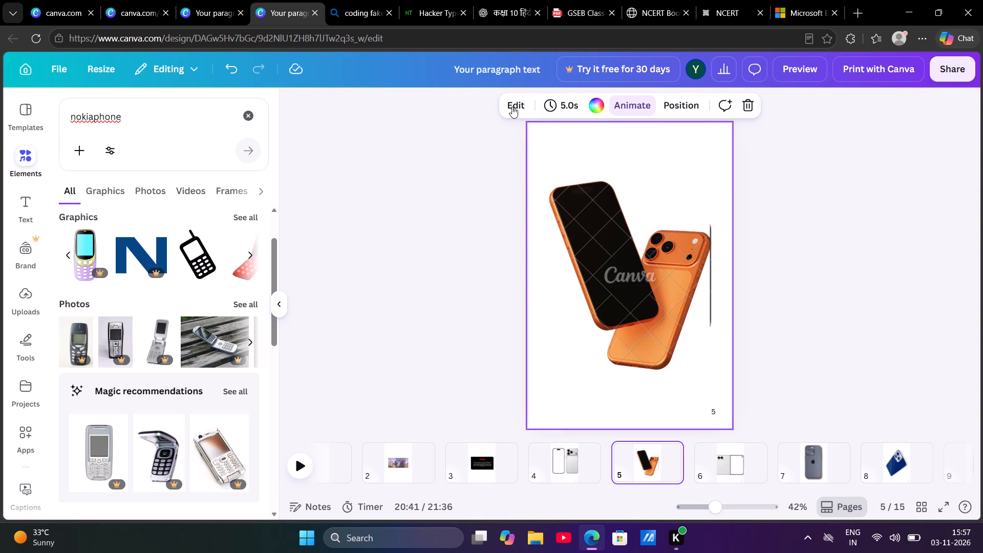
left_click(548, 107)
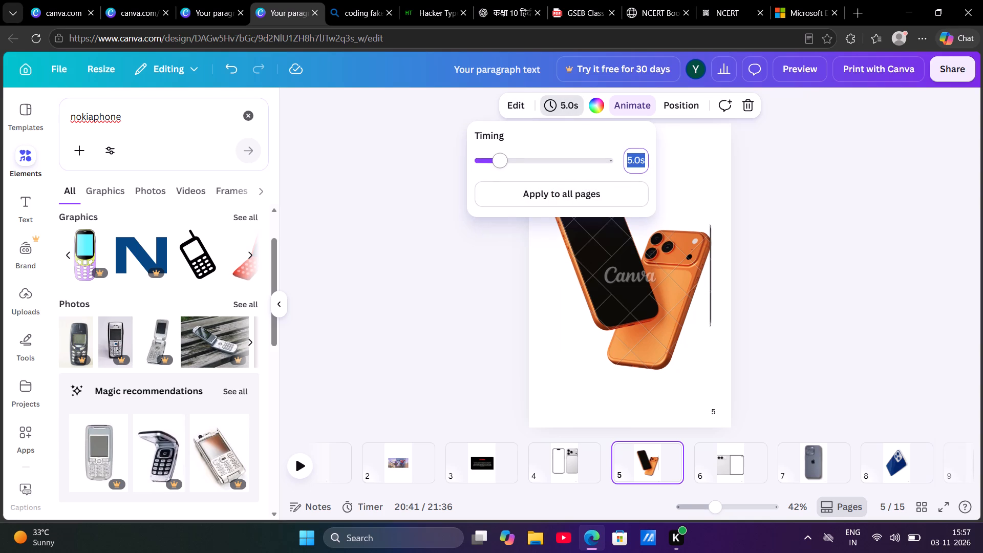
left_click_drag(497, 162, 486, 162)
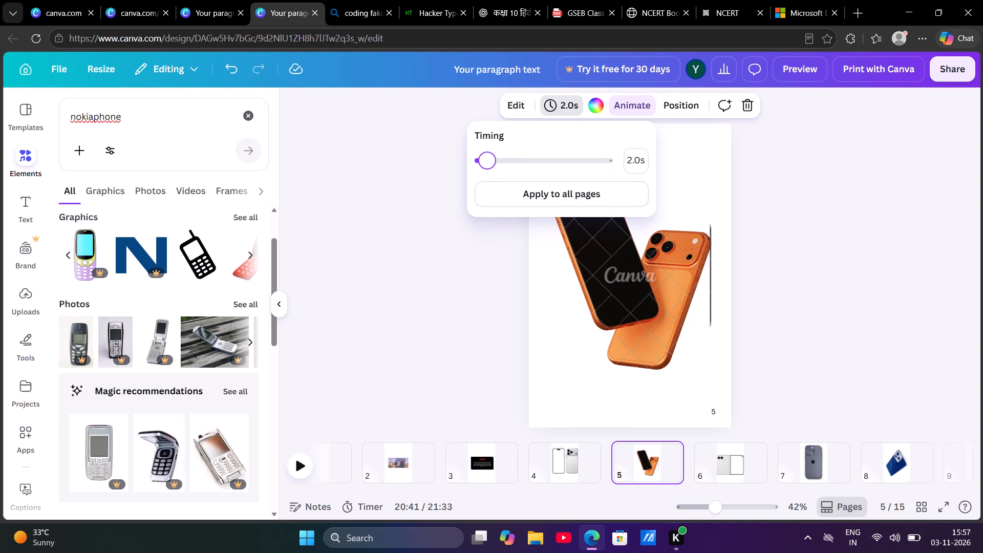
Compare pages 4 and 5, and move the orange iPhone image on page 5 slightly lower.
left_click(557, 473)
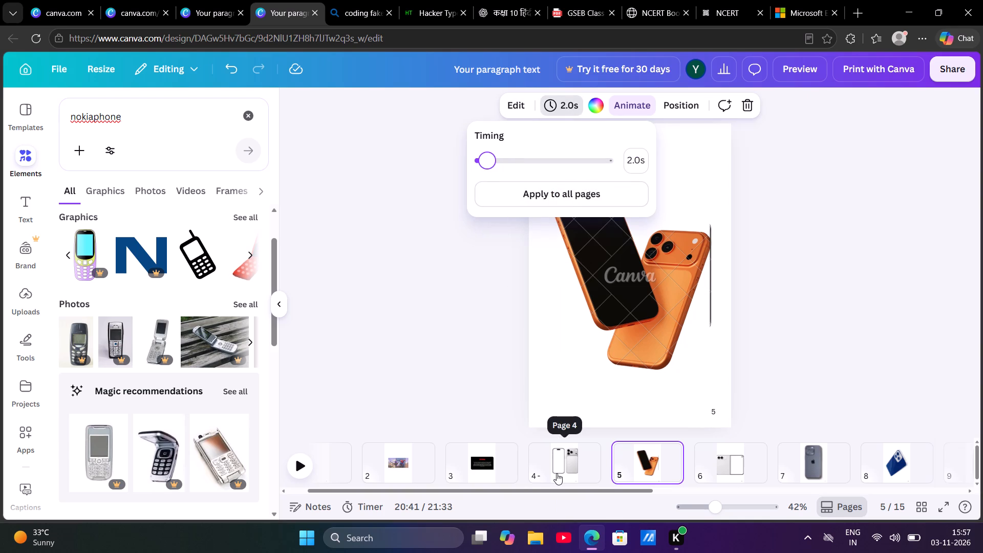
left_click(648, 466)
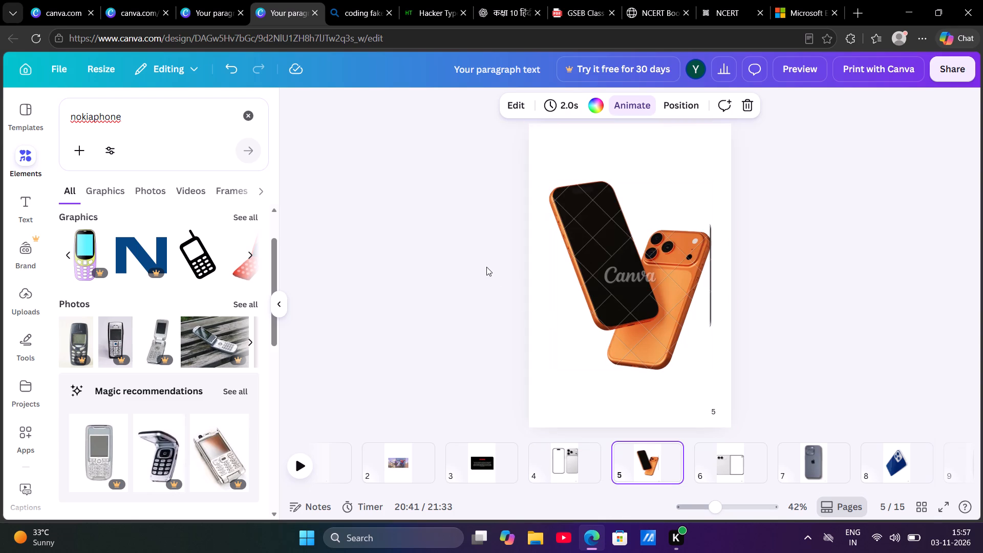
left_click(486, 267)
triple_click(481, 221)
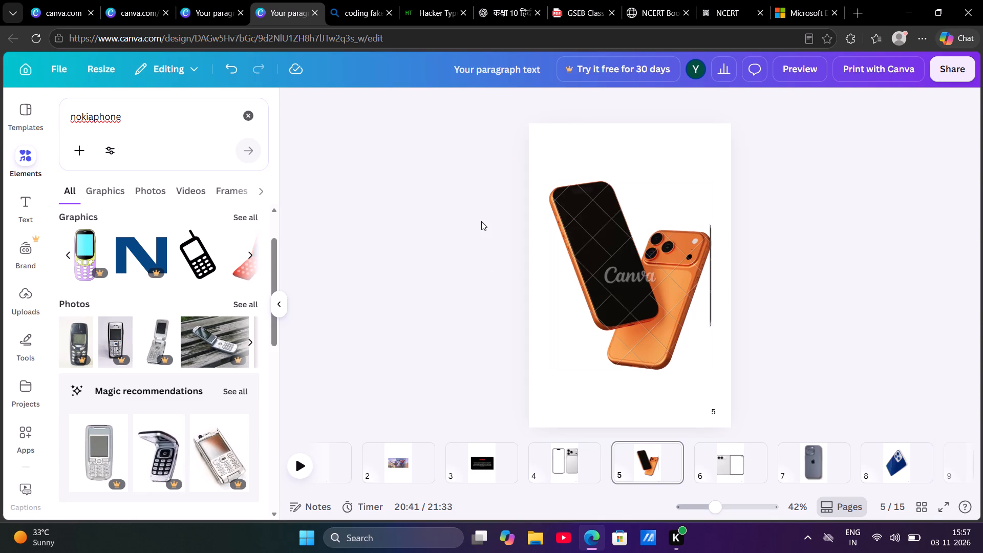
left_click_drag(580, 206, 579, 217)
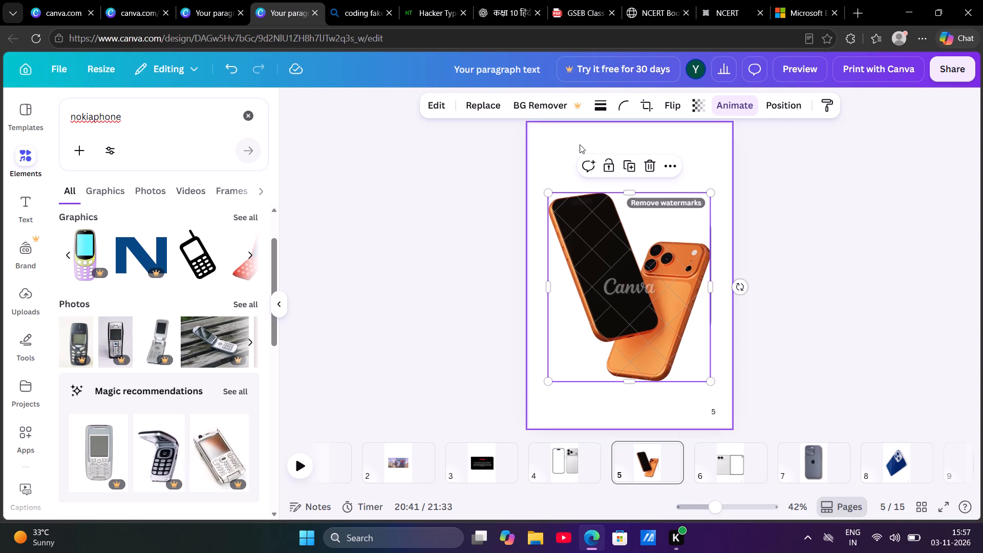
left_click(580, 146)
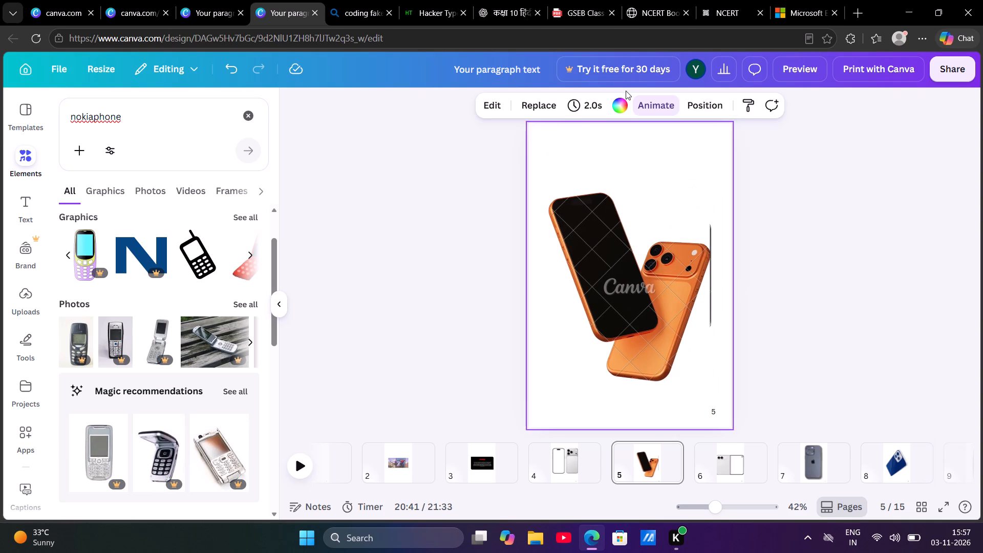
Check the timing setting of page 5.
left_click(563, 105)
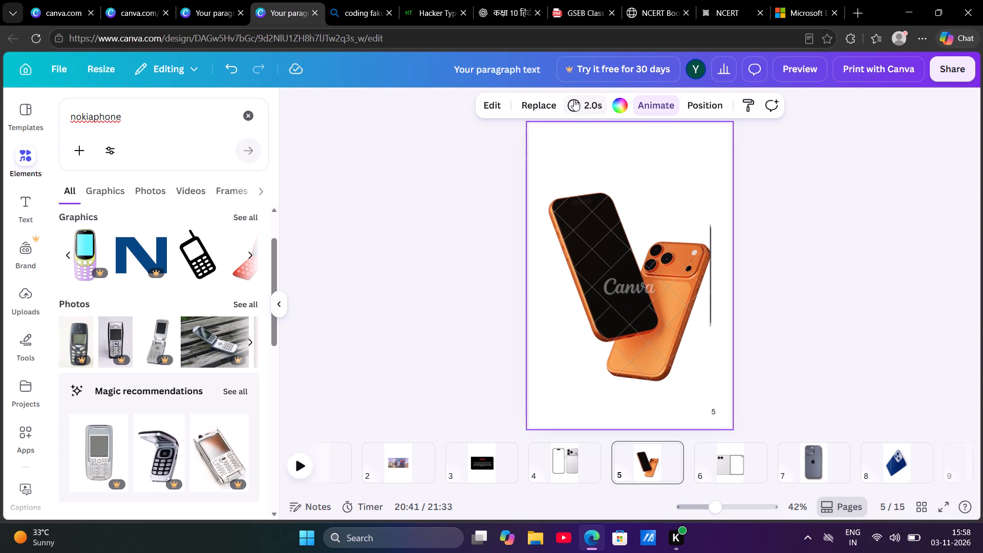
left_click(573, 99)
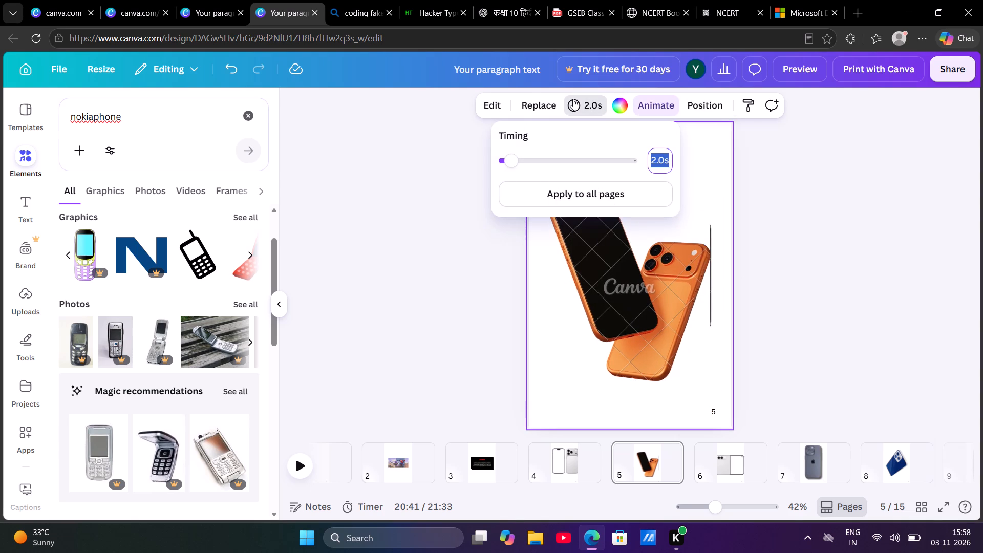
Set the timing of page 6, with the white foldable phone image, to 4.0 s.
left_click(725, 463)
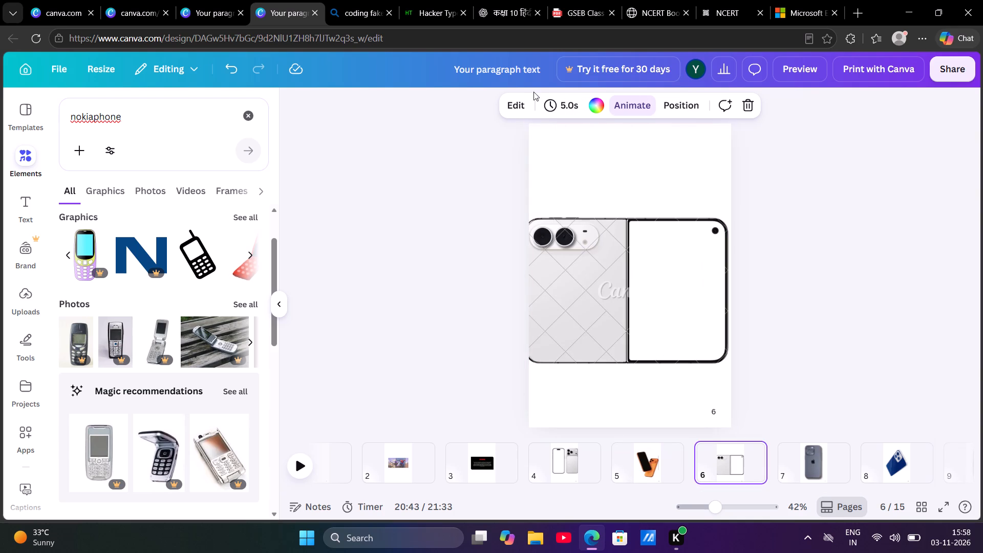
left_click(549, 101)
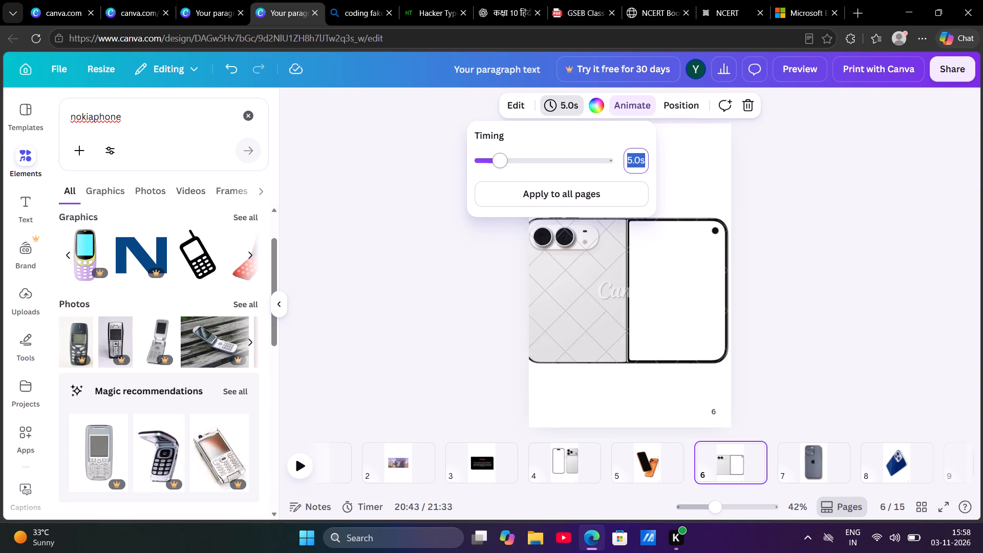
left_click_drag(493, 159, 484, 159)
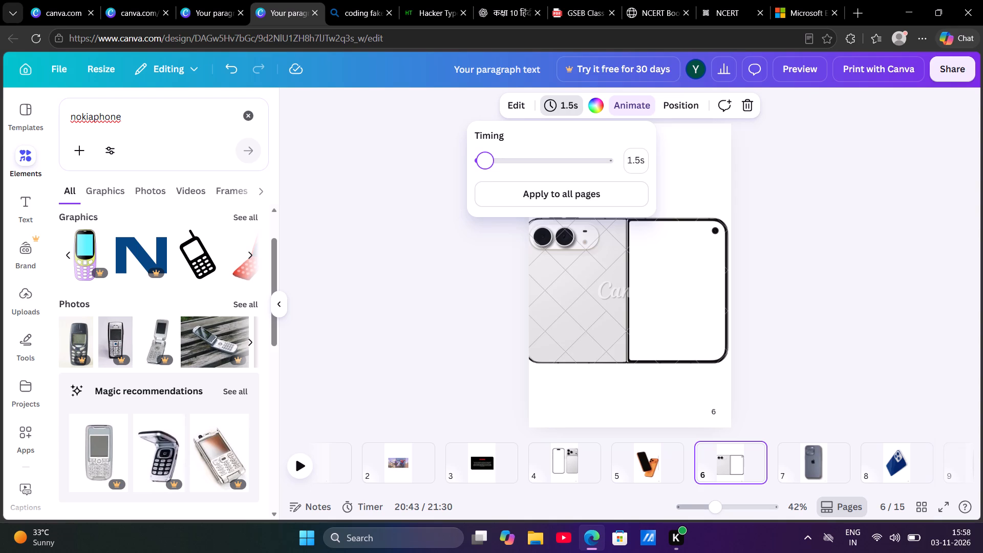
left_click(484, 159)
left_click_drag(489, 167, 506, 174)
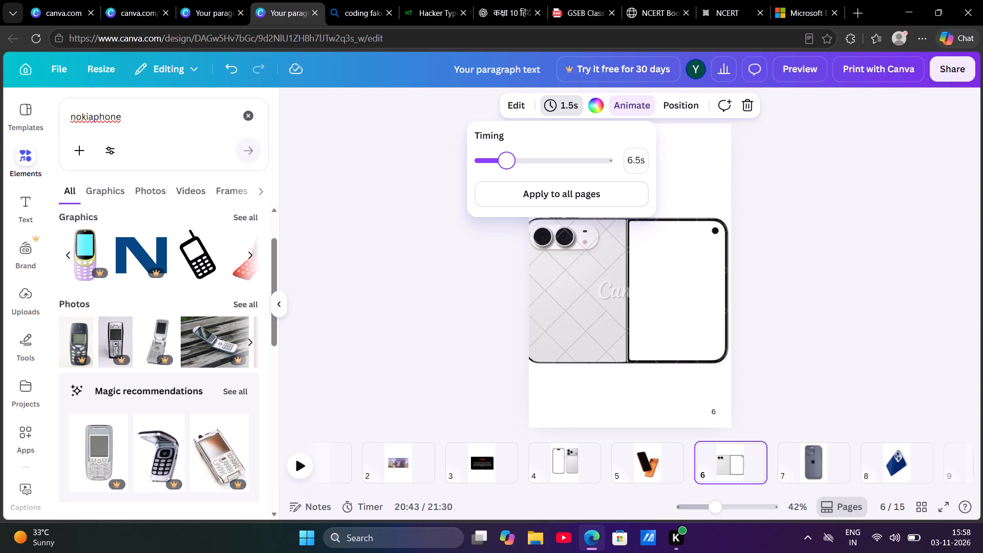
left_click_drag(506, 174, 487, 167)
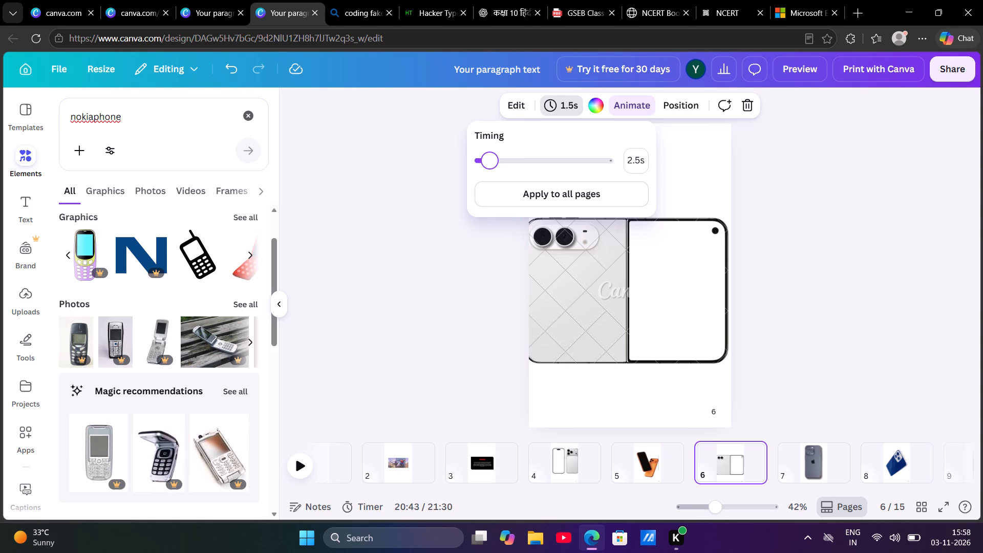
left_click_drag(487, 167, 495, 168)
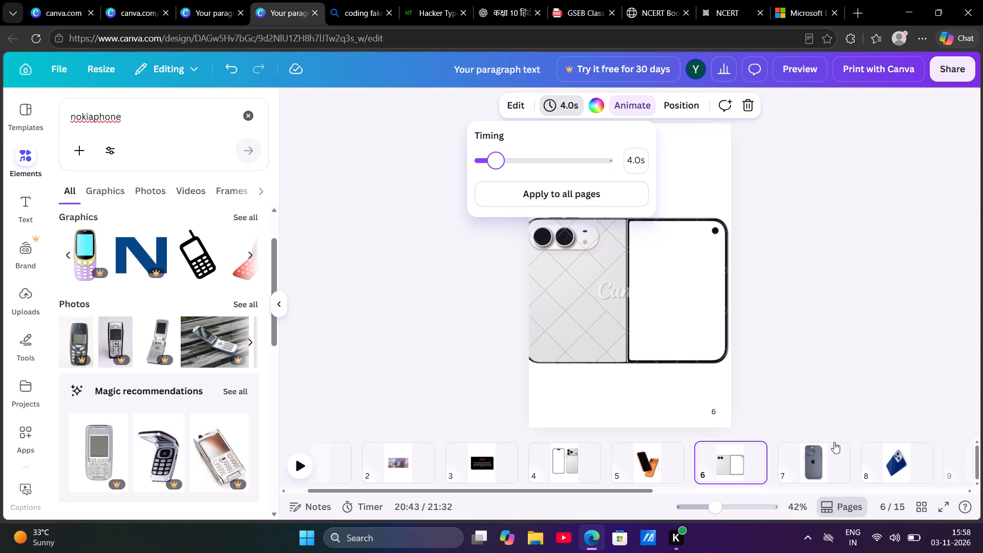
Set the timing of page 7, with the dark grey iPhone image, to 0.5 s.
left_click(801, 455)
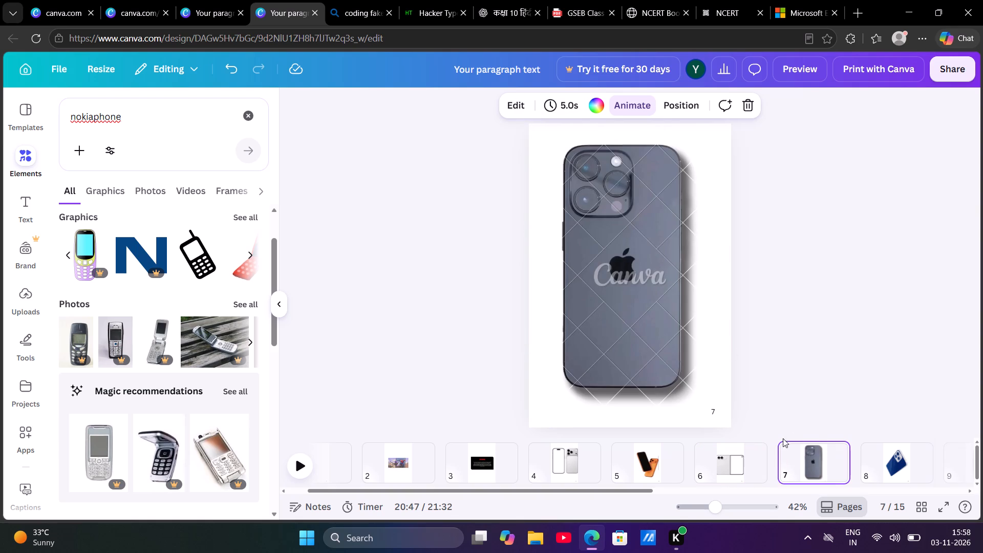
left_click(564, 103)
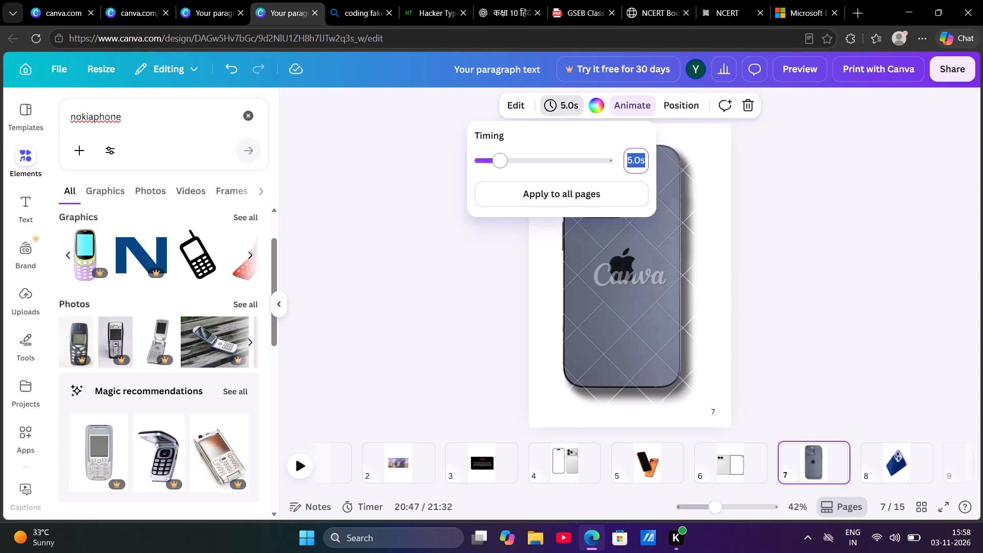
left_click_drag(494, 159, 476, 161)
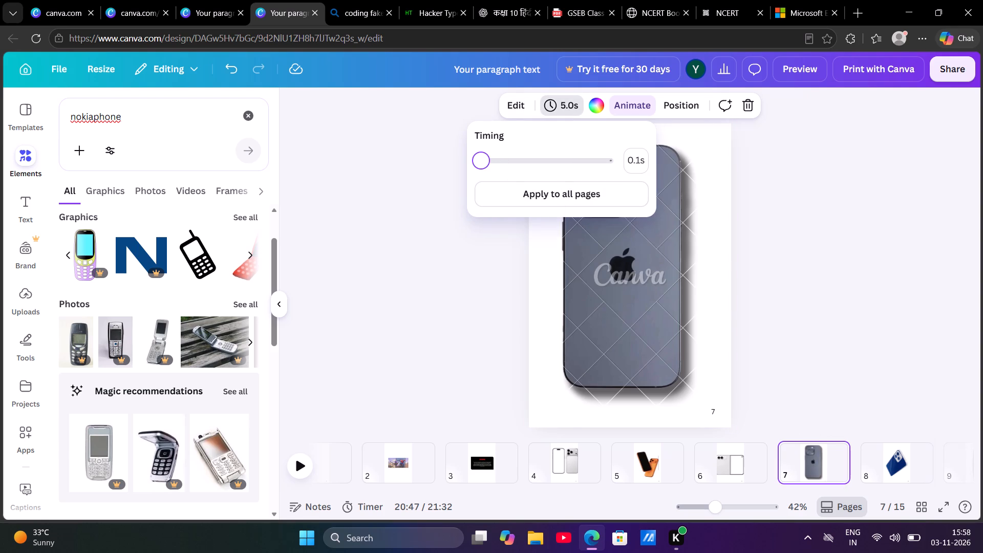
left_click(480, 156)
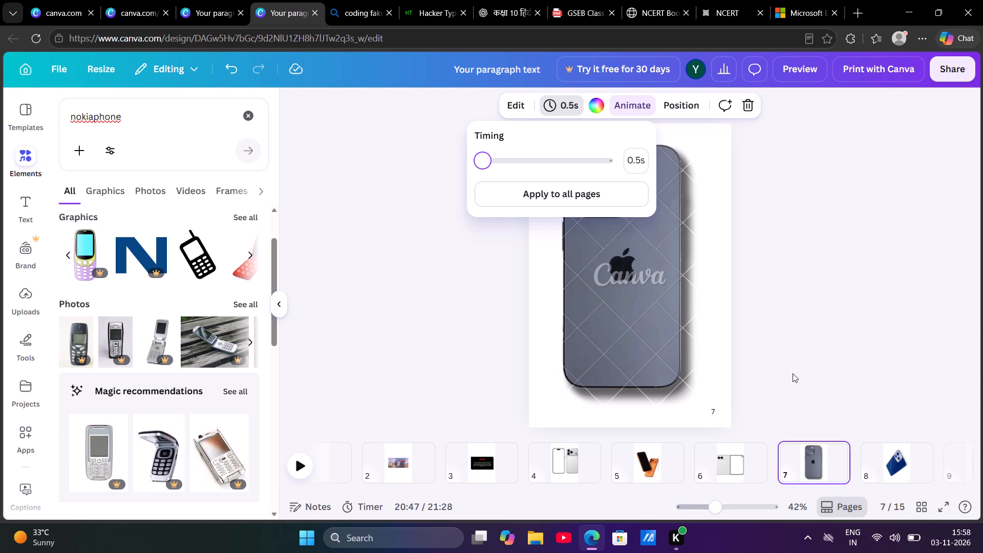
Open the timing setting of page 8, with the blue iPhone image.
left_click_drag(887, 463, 717, 359)
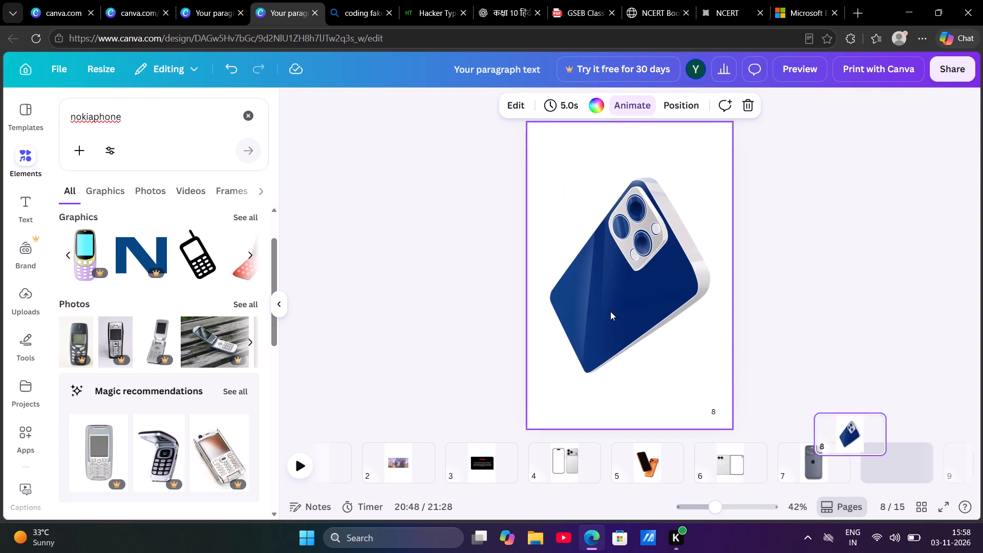
left_click(543, 167)
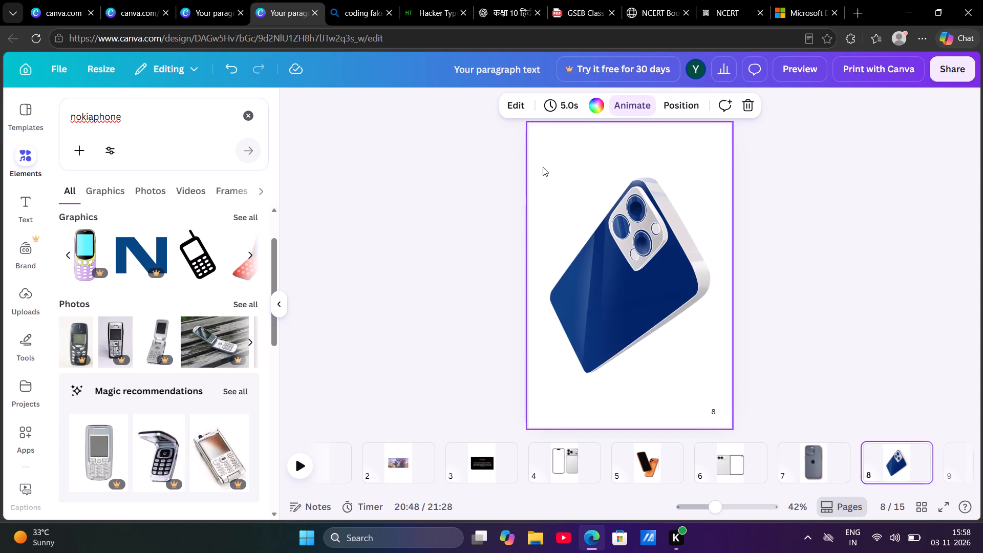
left_click(543, 167)
double_click(543, 167)
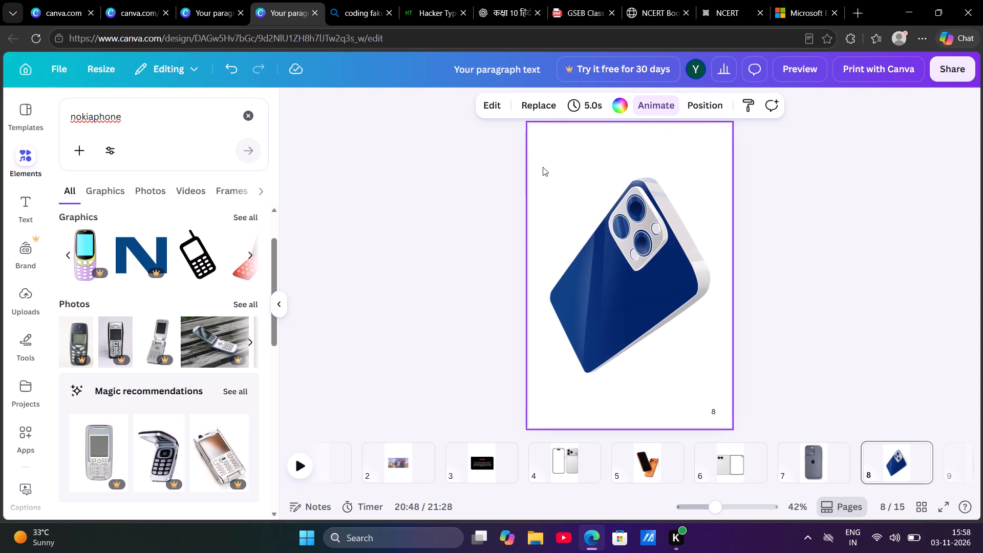
left_click(592, 95)
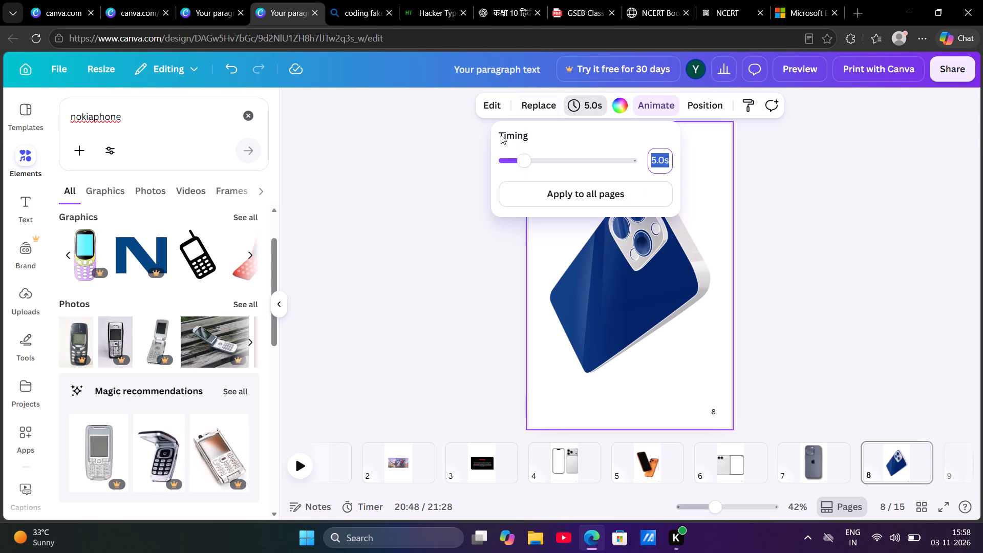
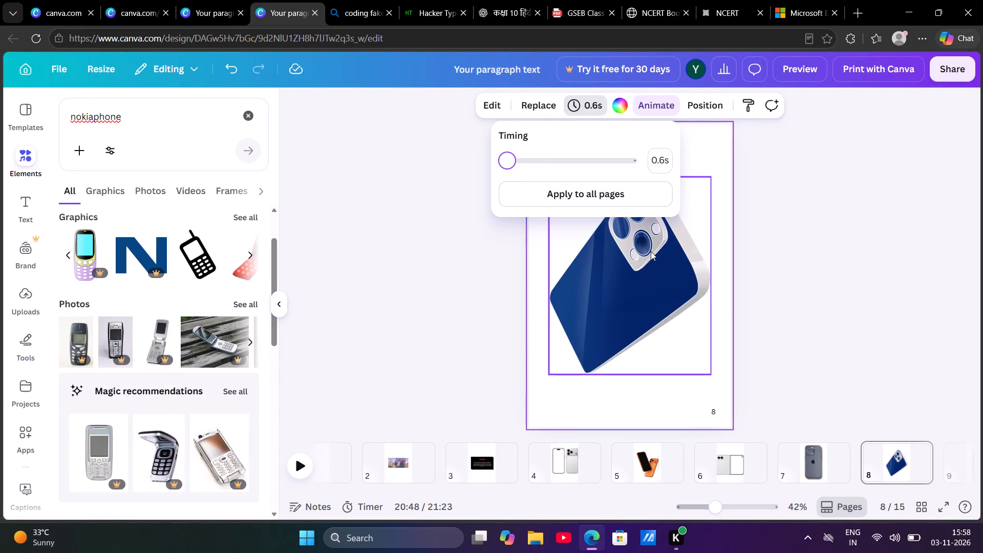
Set the timing of page 8, with the blue iPhone image, to 2.0 s.
left_click(896, 453)
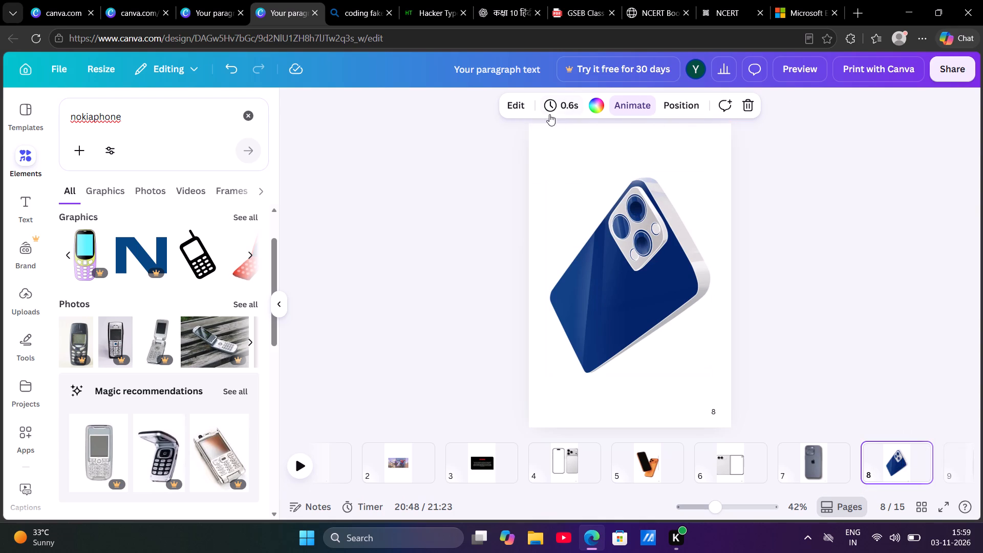
left_click(551, 108)
left_click_drag(483, 162, 466, 165)
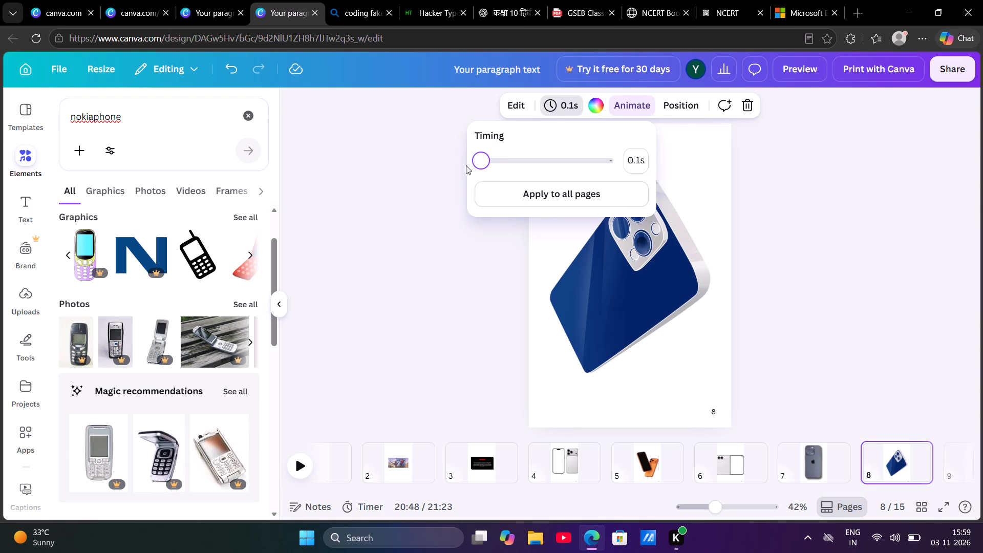
left_click_drag(477, 160, 486, 160)
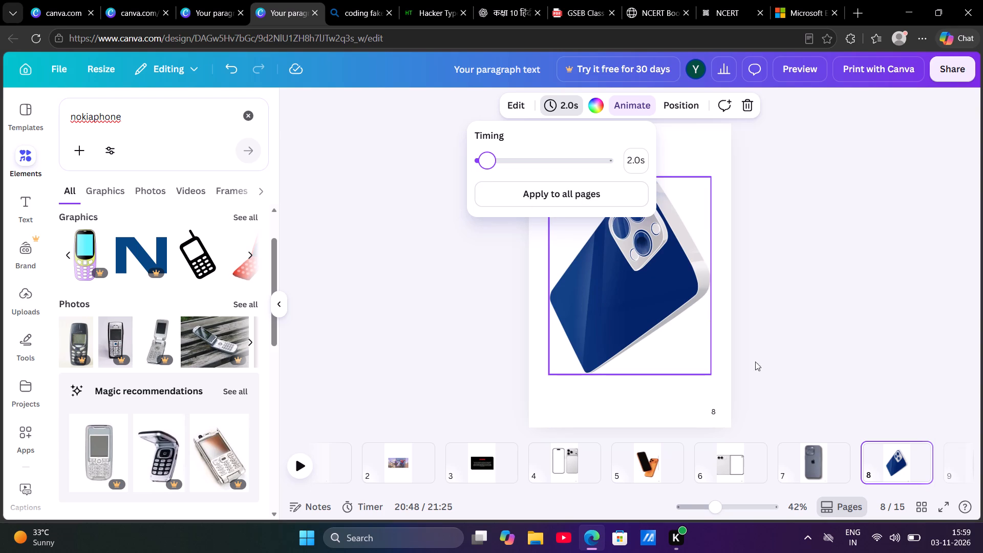
Set the timing of page 9, with the green-screen Nokia graphic, to 4.0 s.
left_click(956, 462)
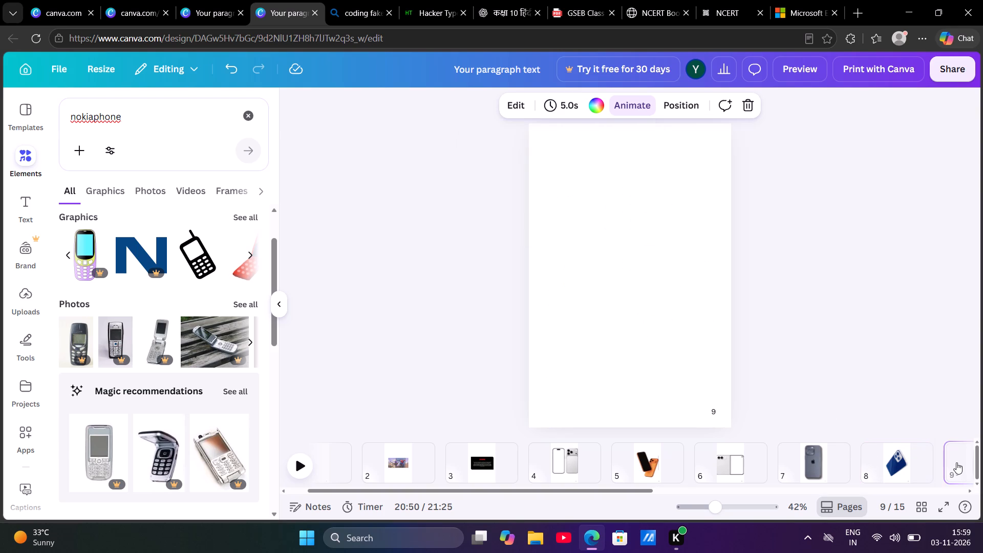
left_click(550, 102)
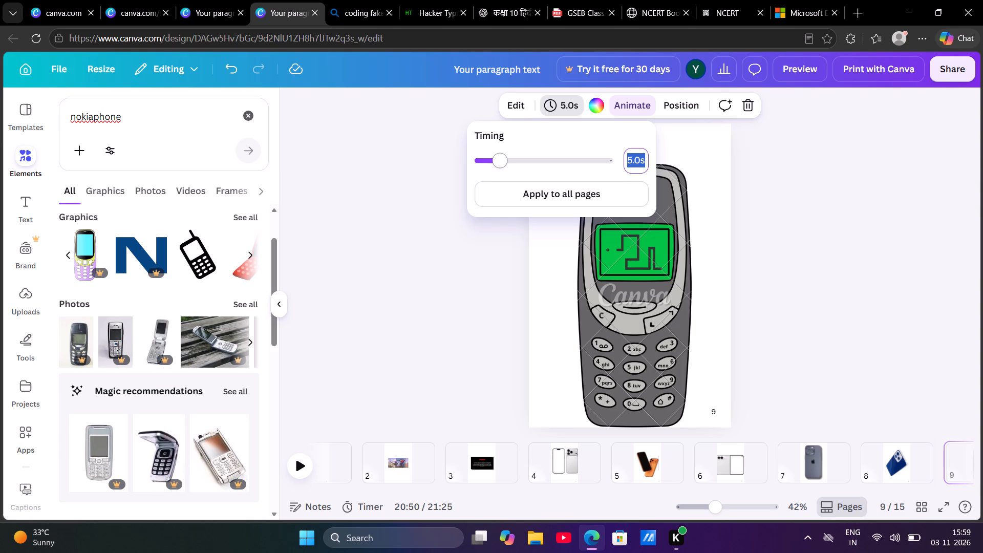
left_click_drag(502, 151, 494, 152)
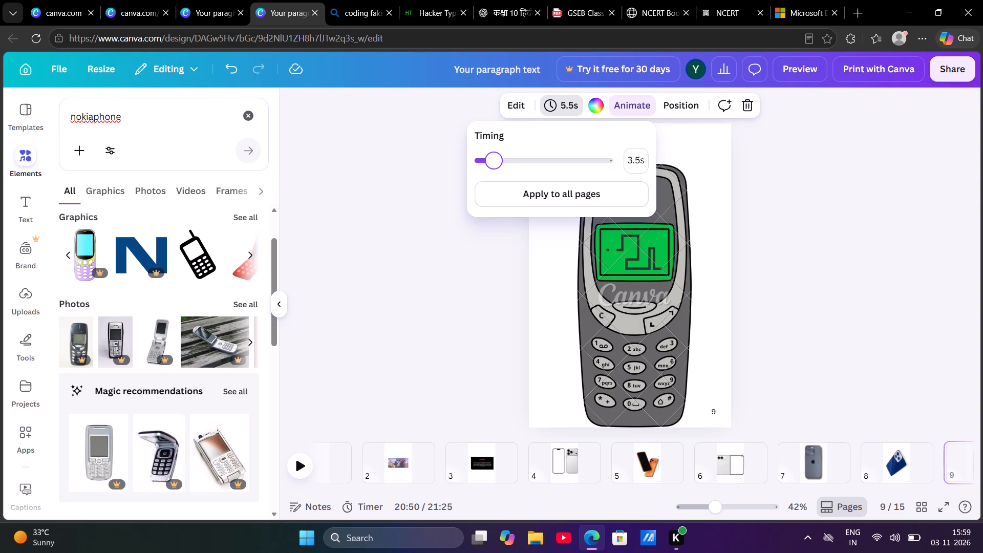
left_click_drag(494, 152, 495, 153)
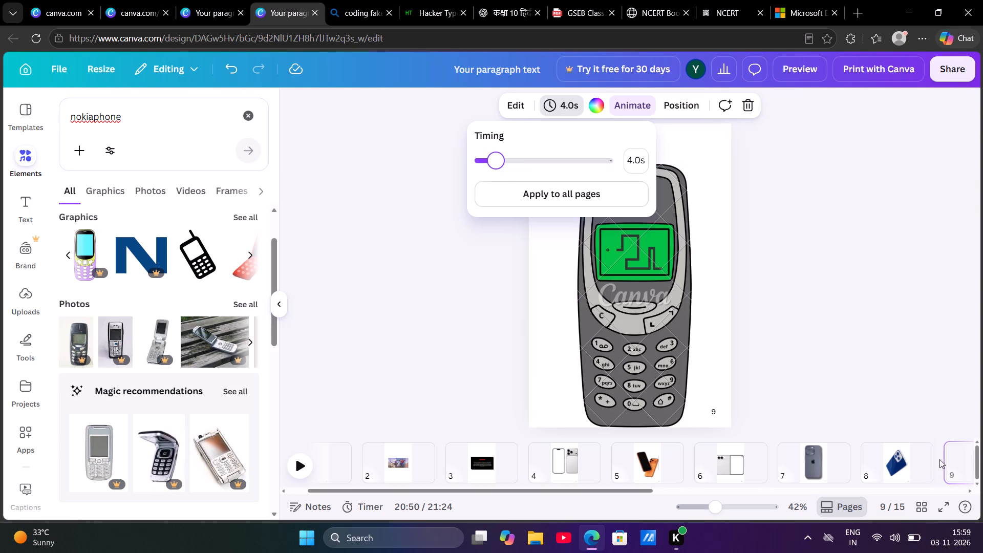
Set the timing of page 10, with the flip phone on wooden planks, to 3.0 s.
scroll(961, 466, "left", 1)
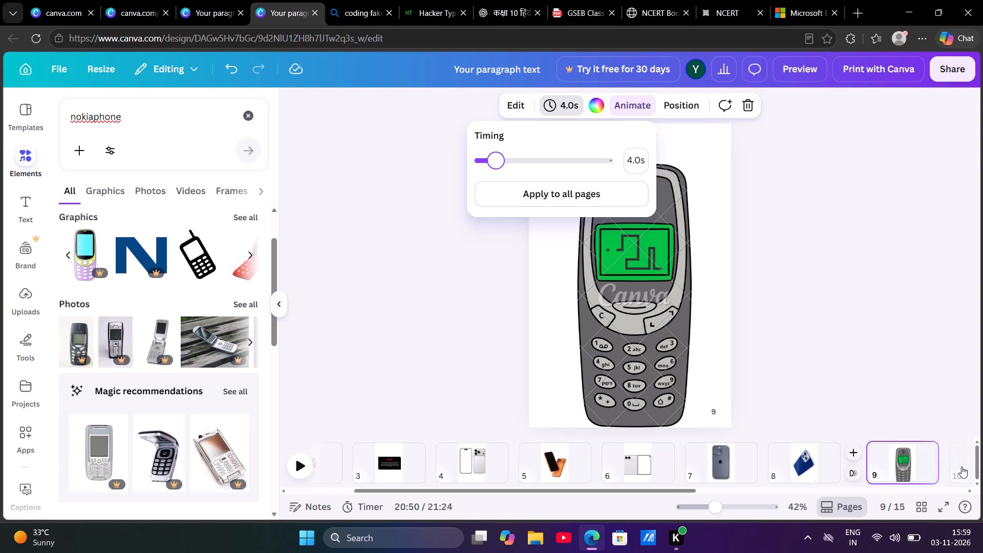
scroll(961, 466, "left", 2)
left_click_drag(914, 464, 838, 408)
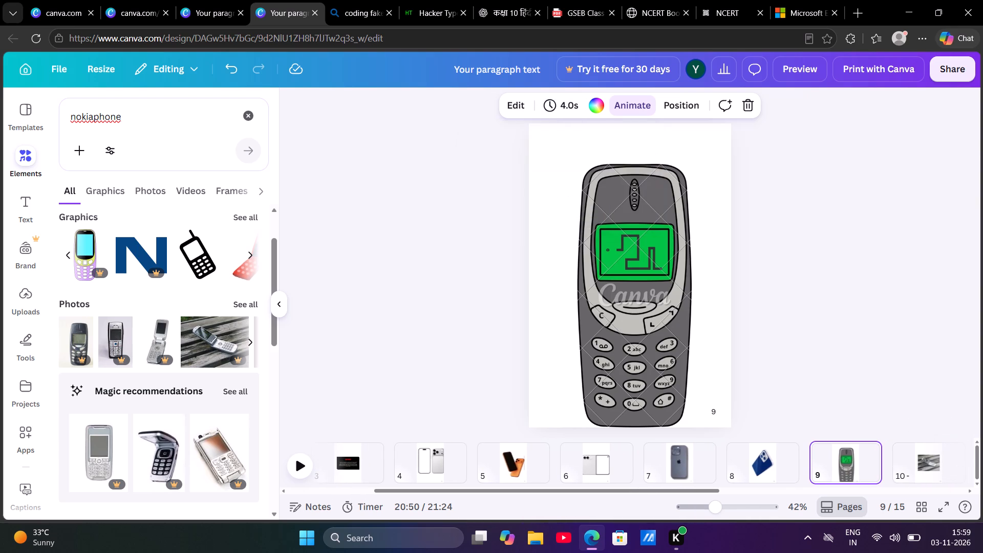
left_click_drag(838, 408, 690, 295)
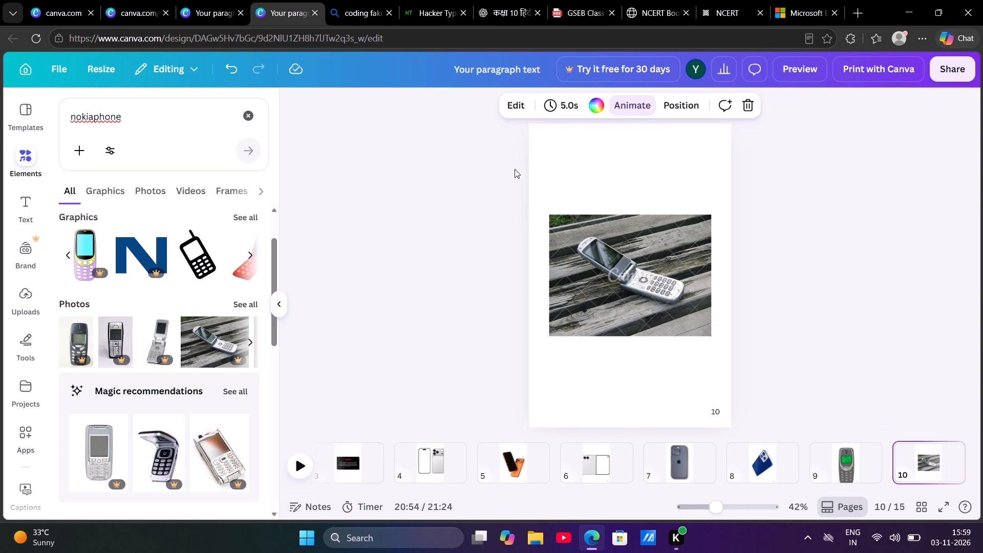
left_click(559, 102)
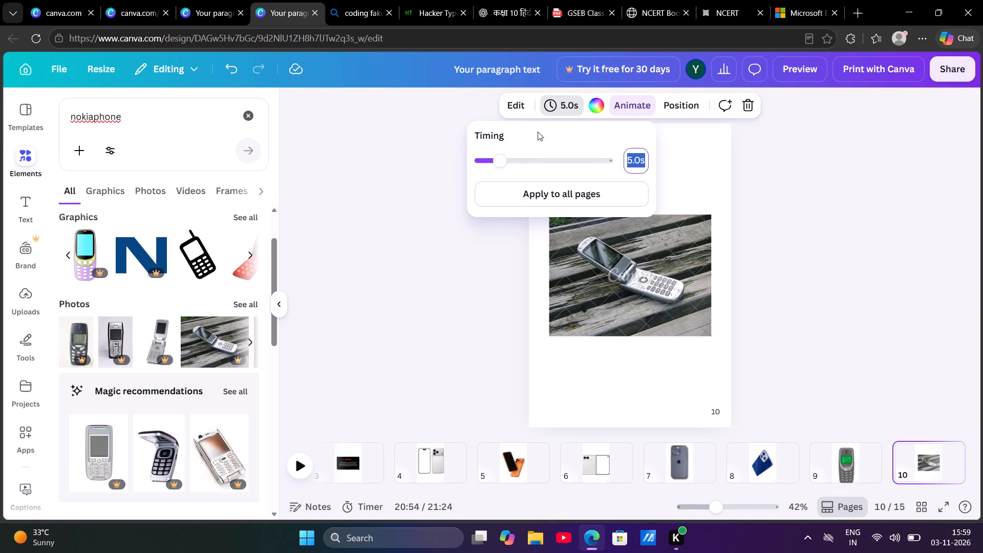
left_click_drag(504, 159, 499, 159)
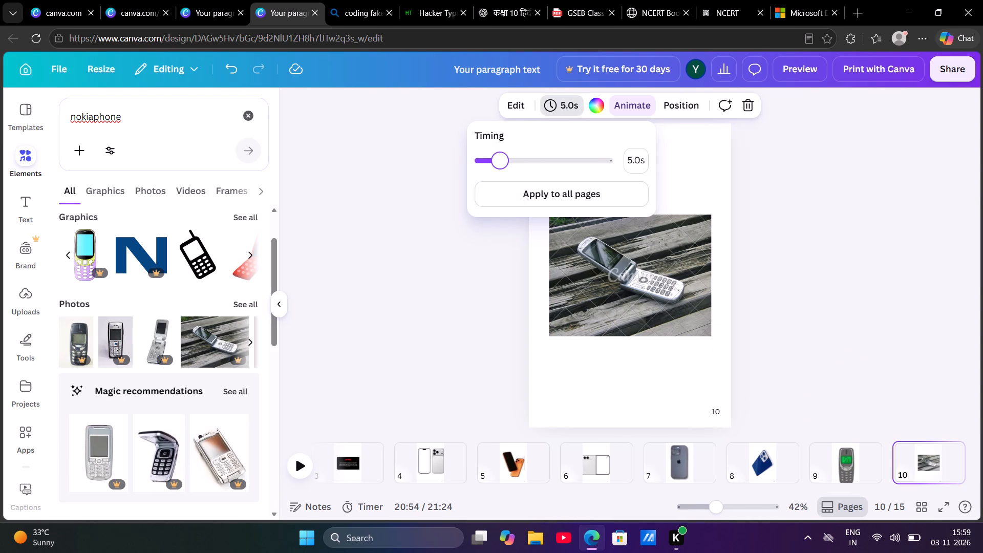
left_click_drag(499, 159, 490, 161)
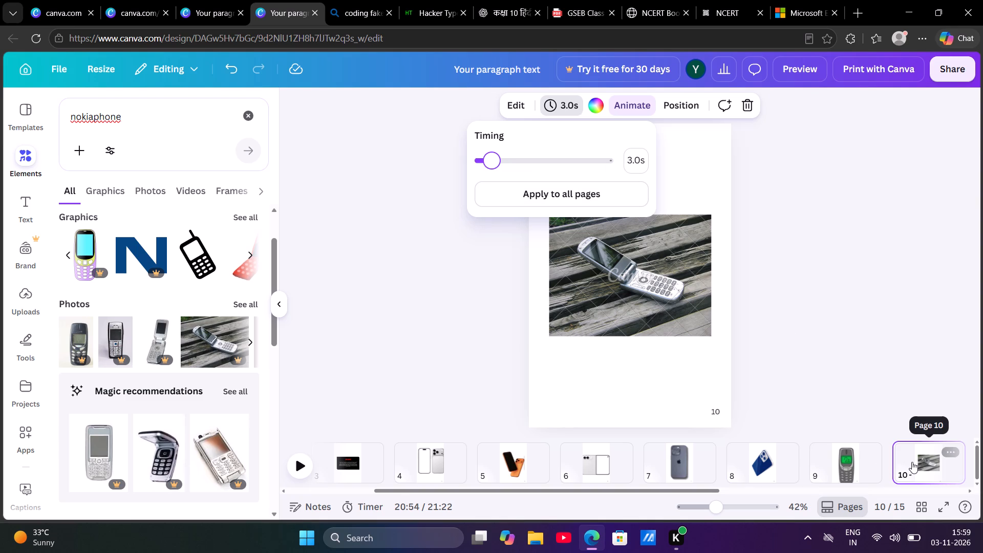
Set the timing of page 11, with the dark blue Nokia phone photo, to 2.0 s.
scroll(946, 467, "left", 2)
left_click(946, 467)
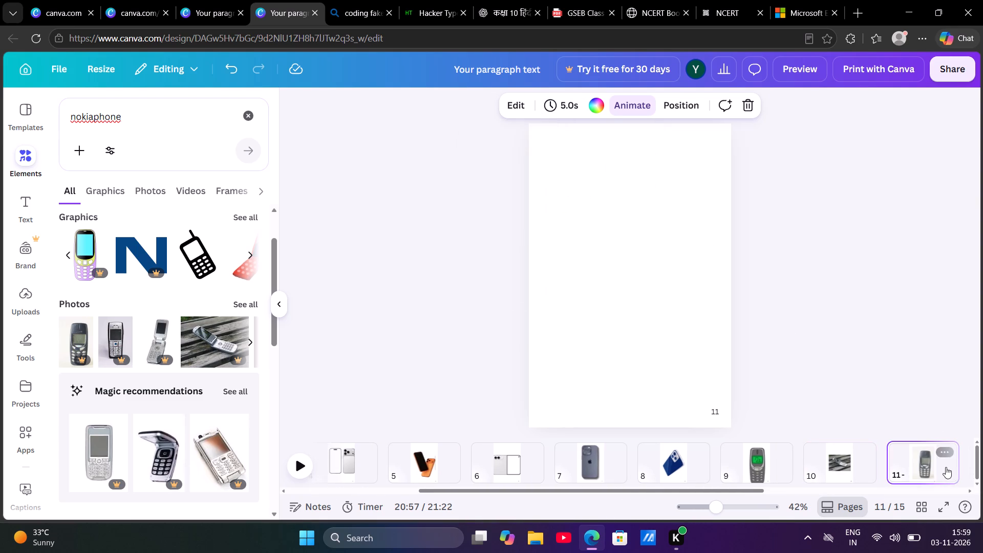
left_click(554, 109)
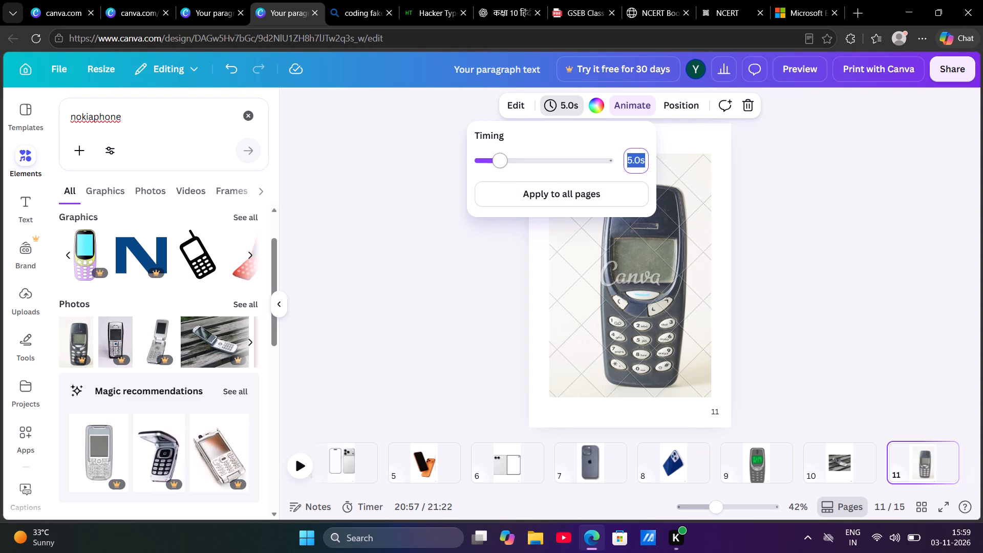
left_click_drag(497, 152, 490, 154)
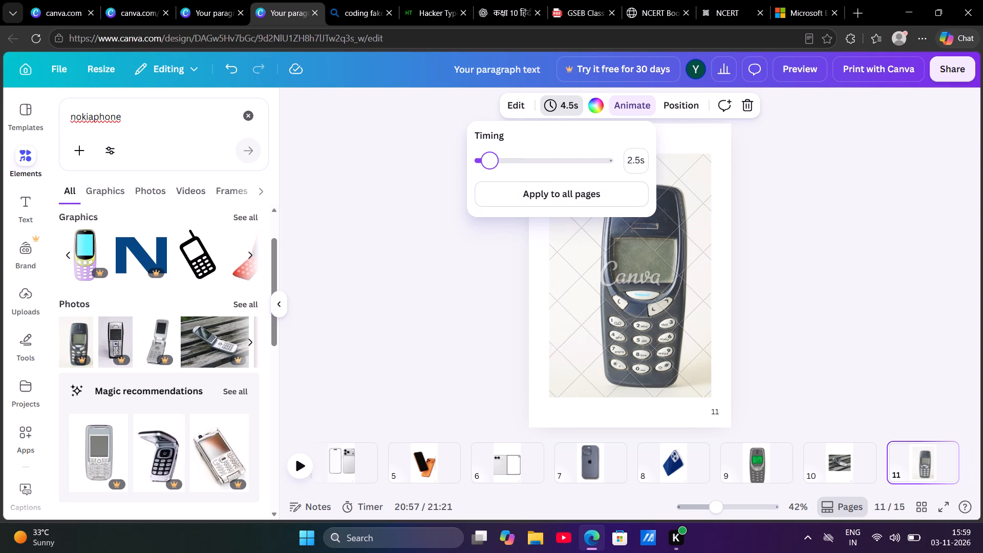
left_click_drag(490, 154, 489, 153)
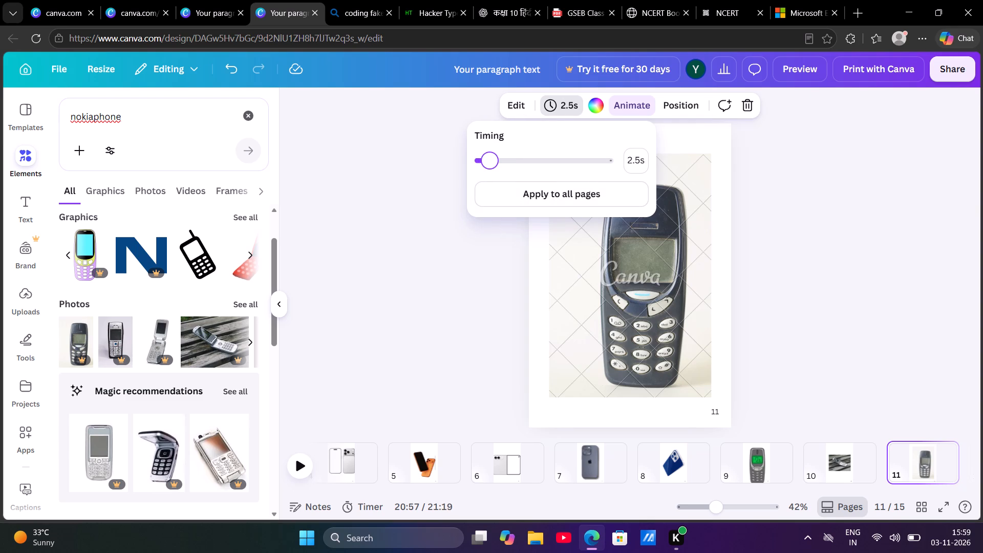
left_click(489, 153)
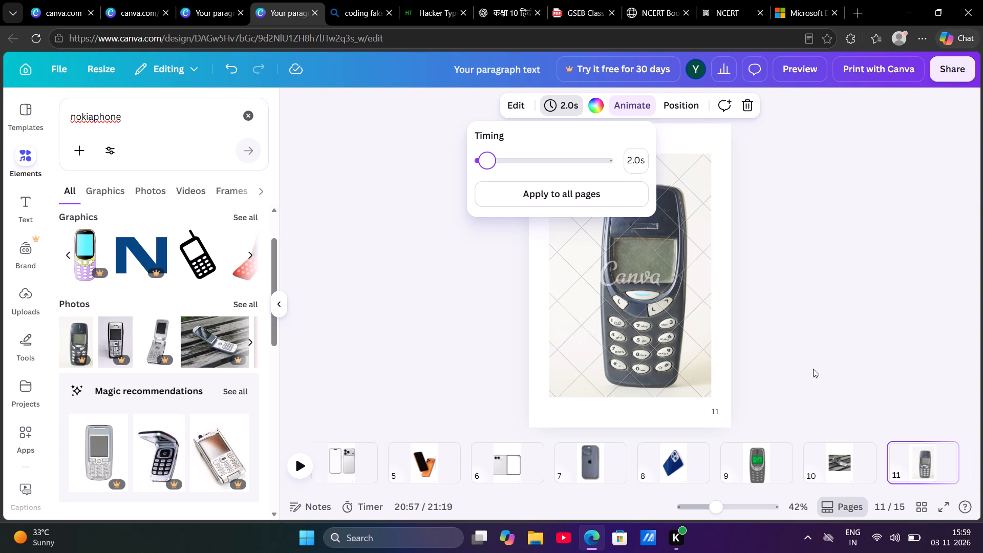
Set the timing of page 12, with the NOKIA sign photo, to 2.5 s.
scroll(905, 441, "left", 2)
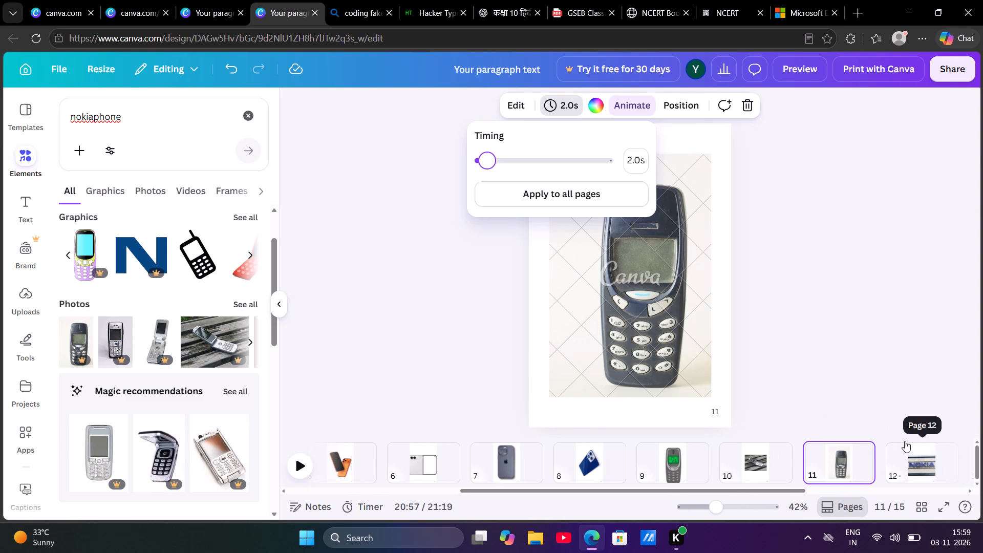
left_click(905, 441)
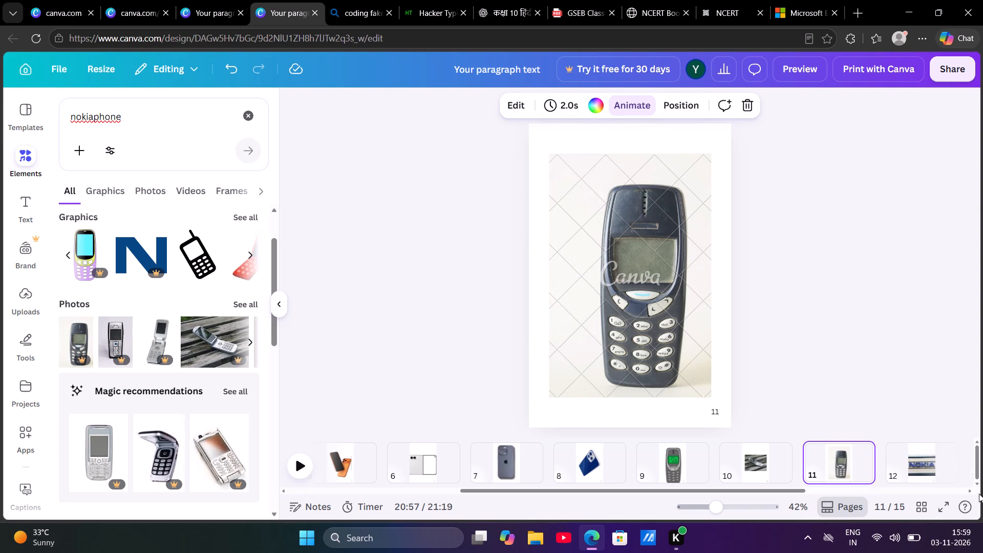
left_click(938, 475)
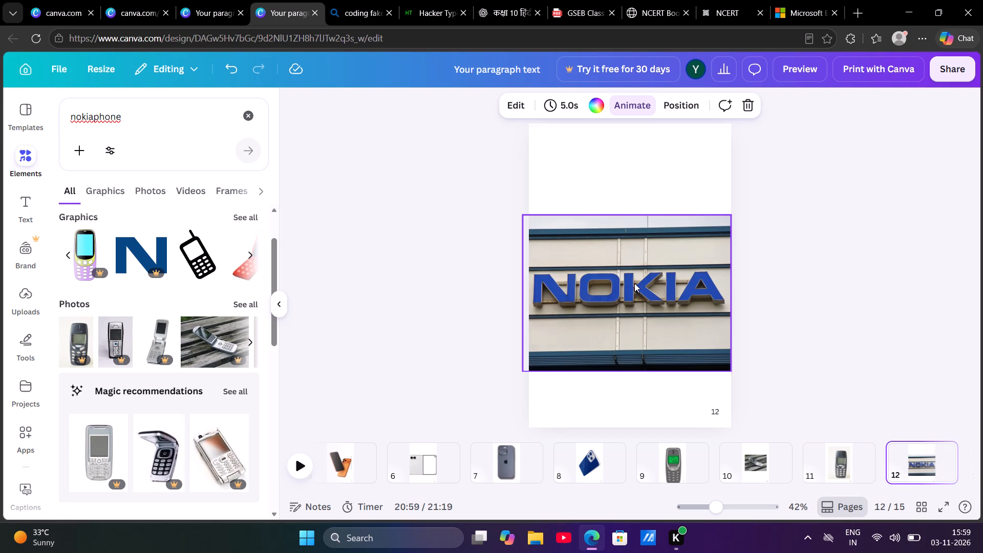
left_click(557, 99)
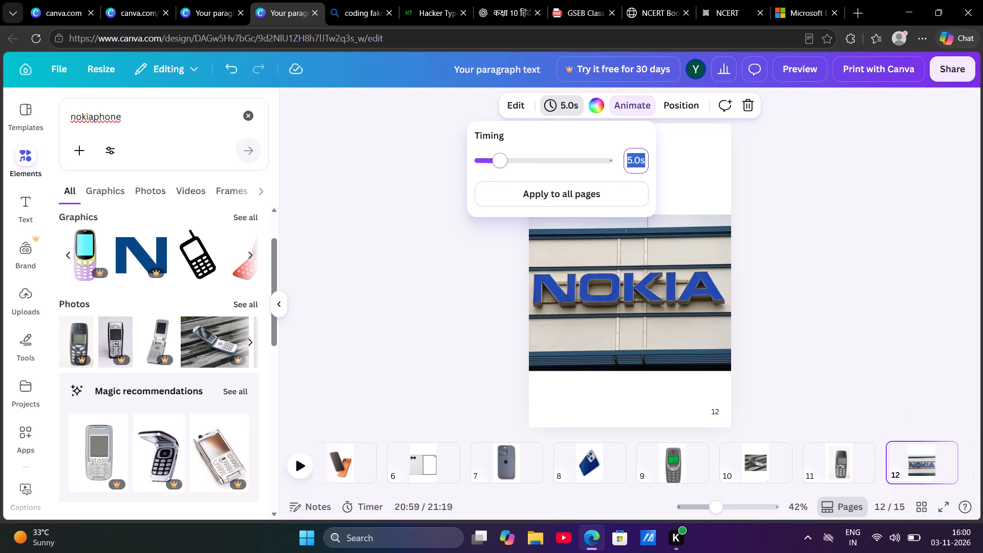
left_click_drag(503, 161, 493, 160)
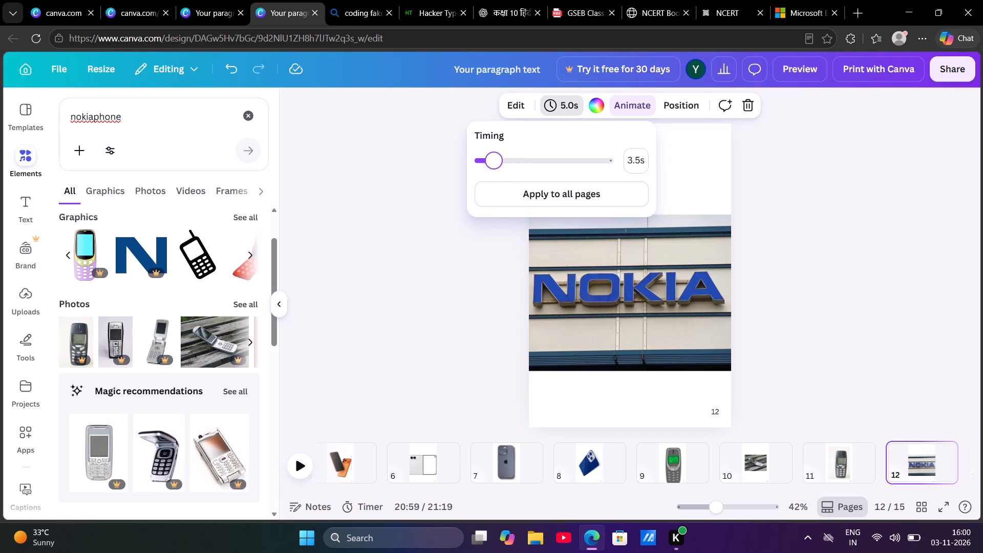
left_click_drag(493, 160, 489, 161)
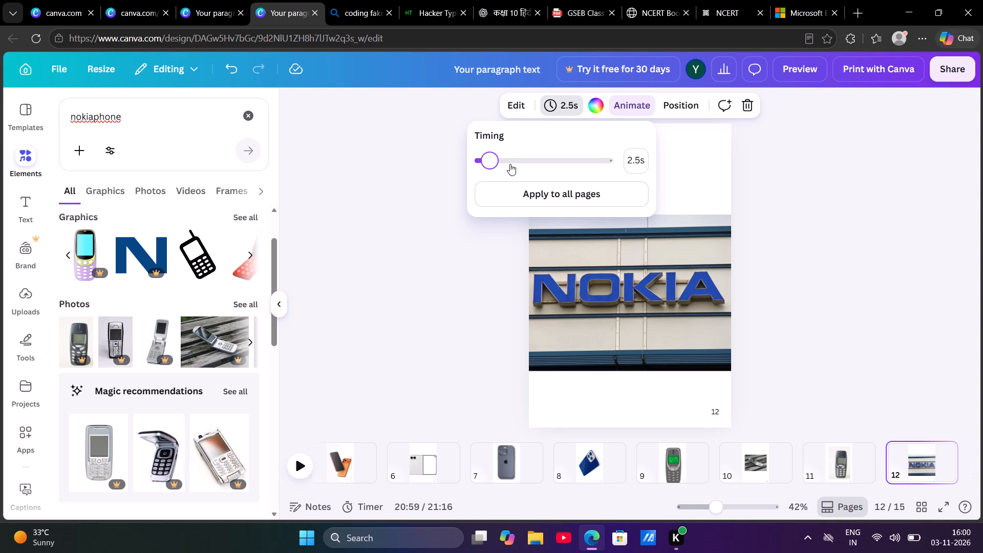
Set the timing of page 13, with the upright silver flip phone, to 0.1 s.
scroll(903, 414, "left", 1)
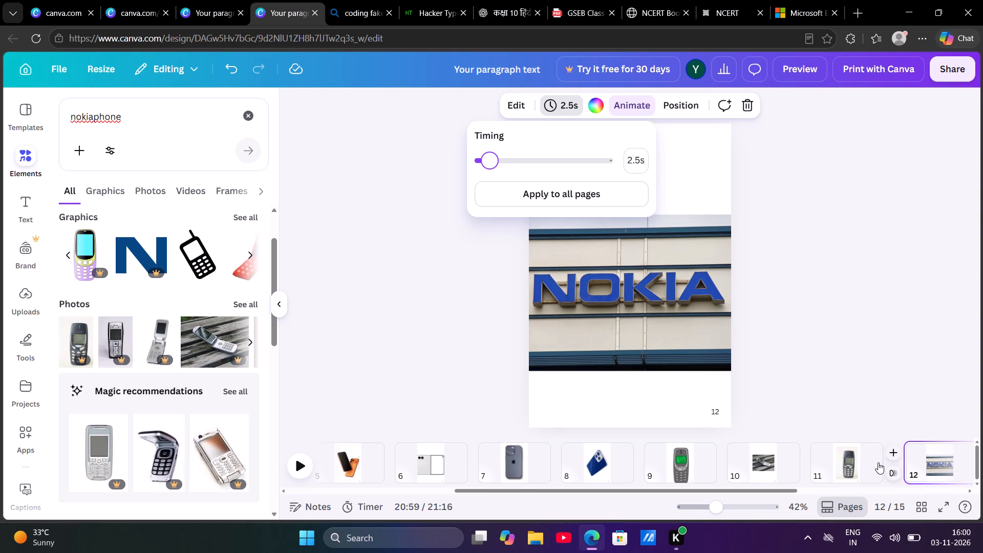
scroll(878, 462, "left", 3)
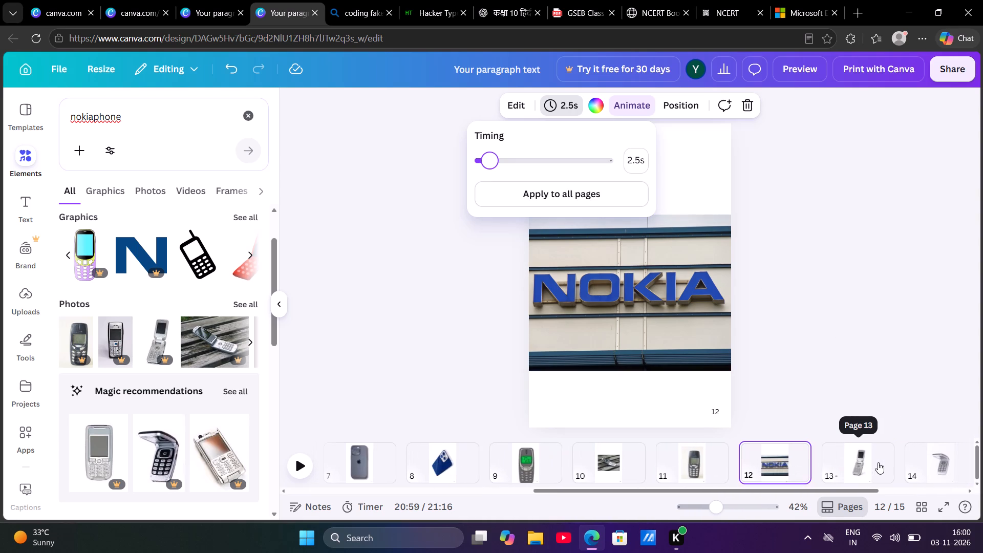
left_click(878, 462)
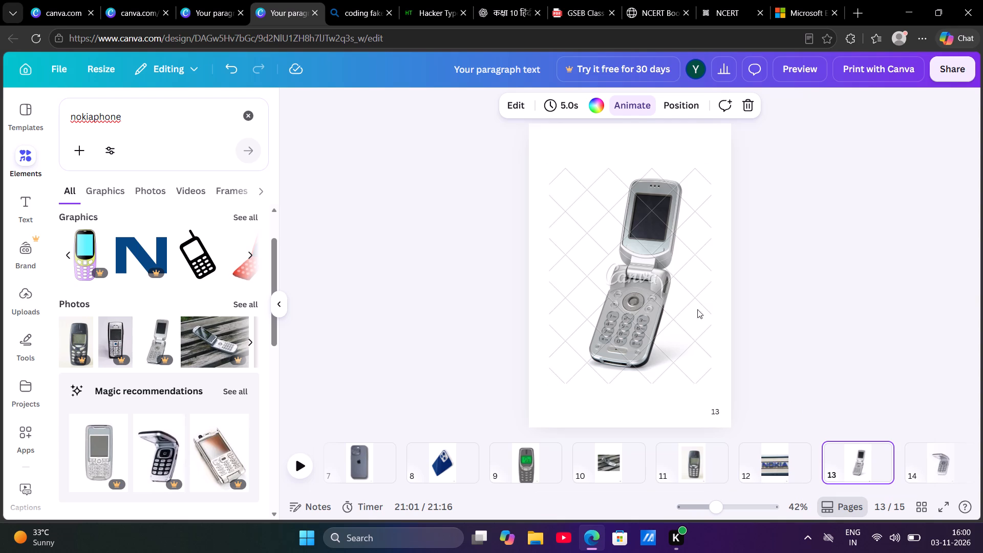
left_click(558, 102)
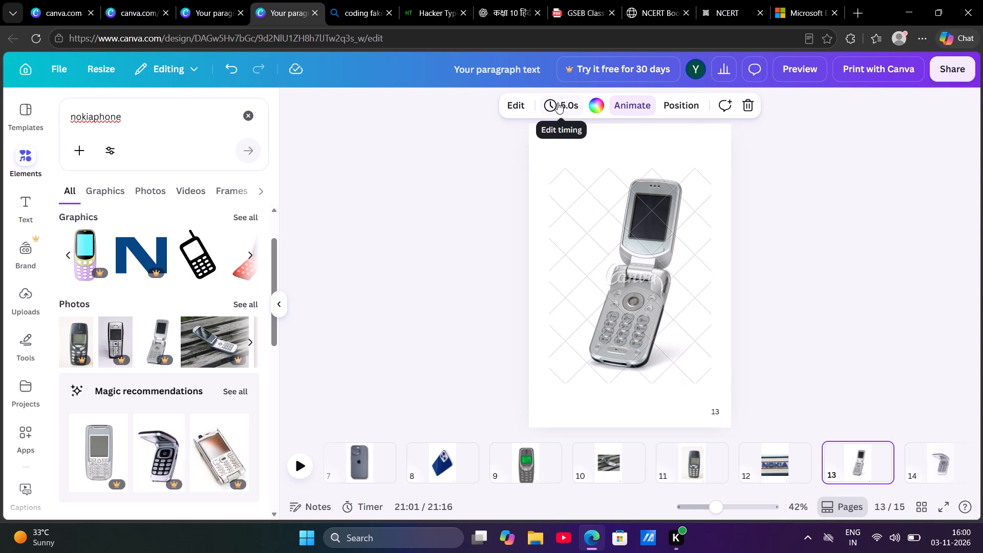
left_click_drag(504, 158, 496, 158)
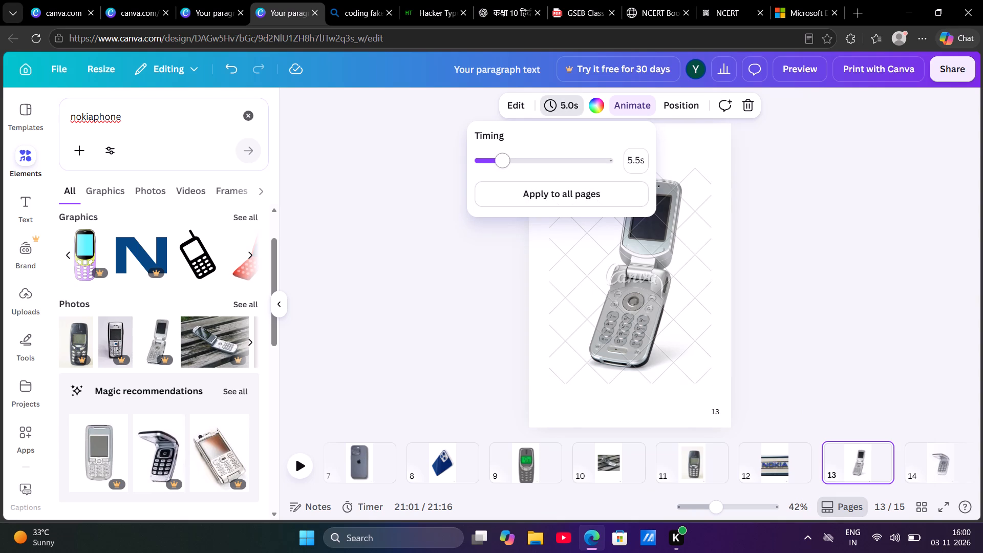
left_click_drag(496, 158, 373, 160)
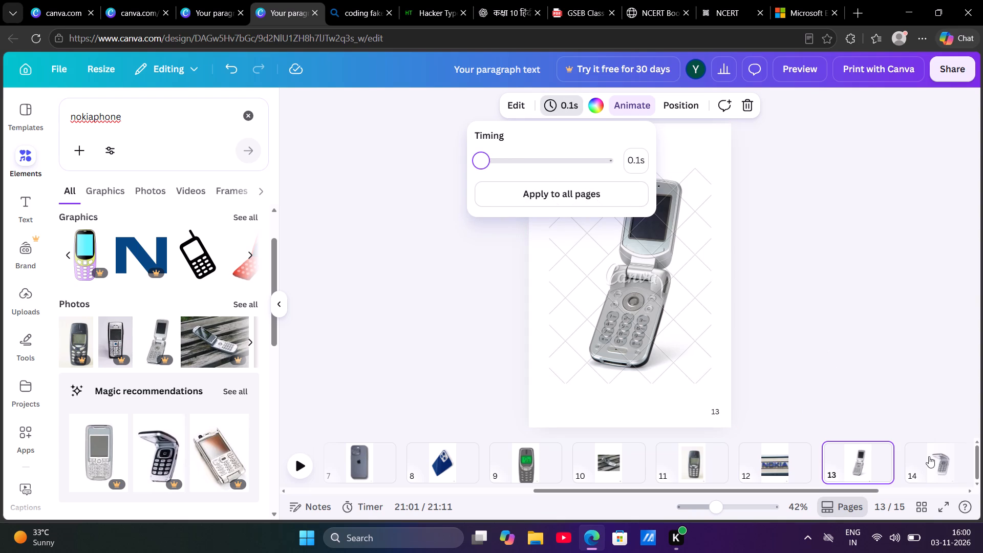
Set the timing of page 14, with the black-keypad flip phone, to 2.0 s.
left_click(929, 456)
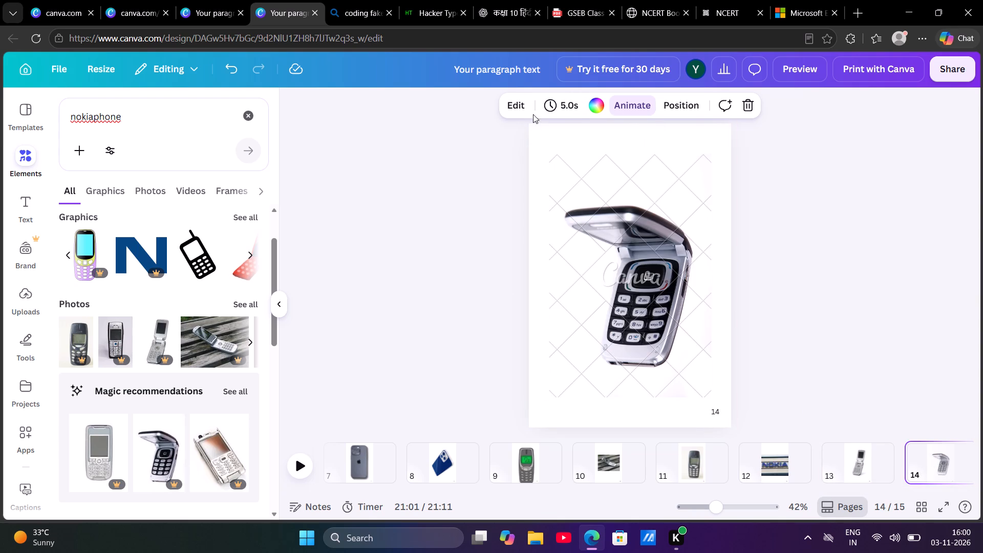
left_click(553, 103)
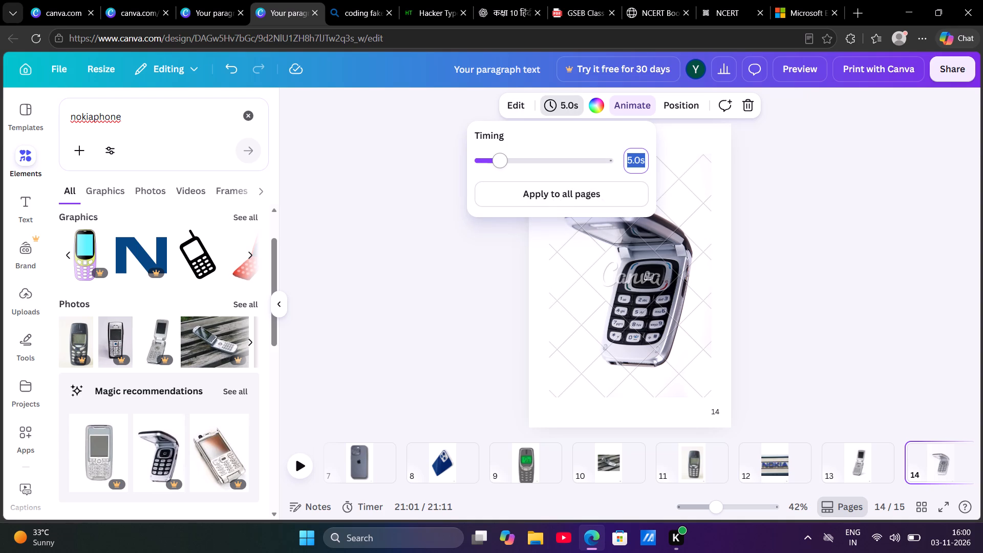
left_click_drag(501, 164, 486, 167)
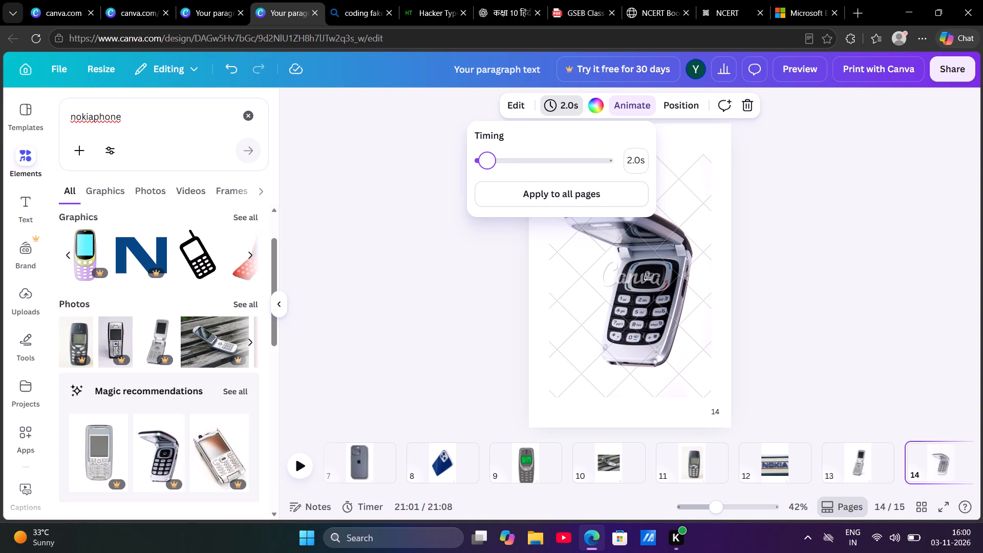
Set the timing of page 15, with the tilted silver phone with an orange-tinted screen, to 4.5 s.
scroll(486, 171, "right", 3)
scroll(863, 478, "left", 3)
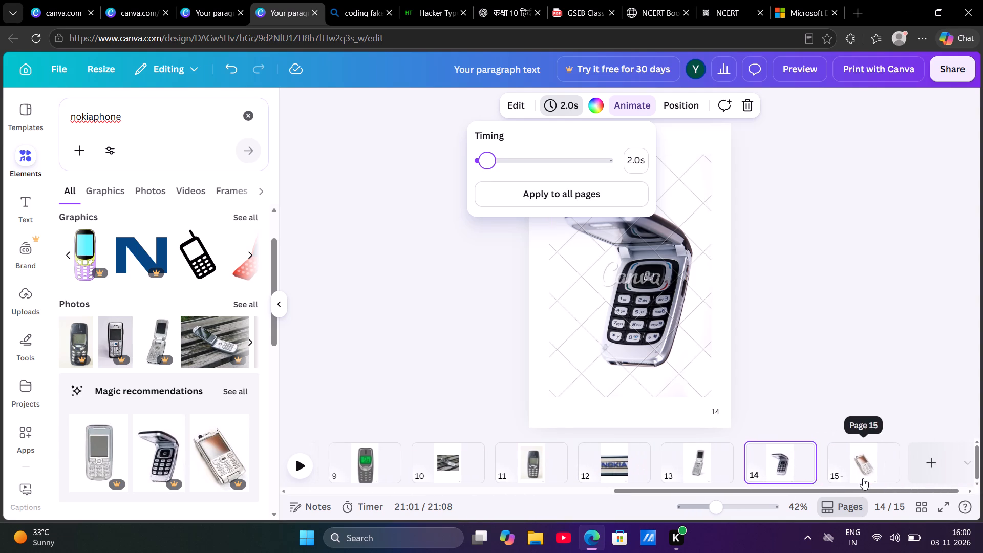
left_click(863, 478)
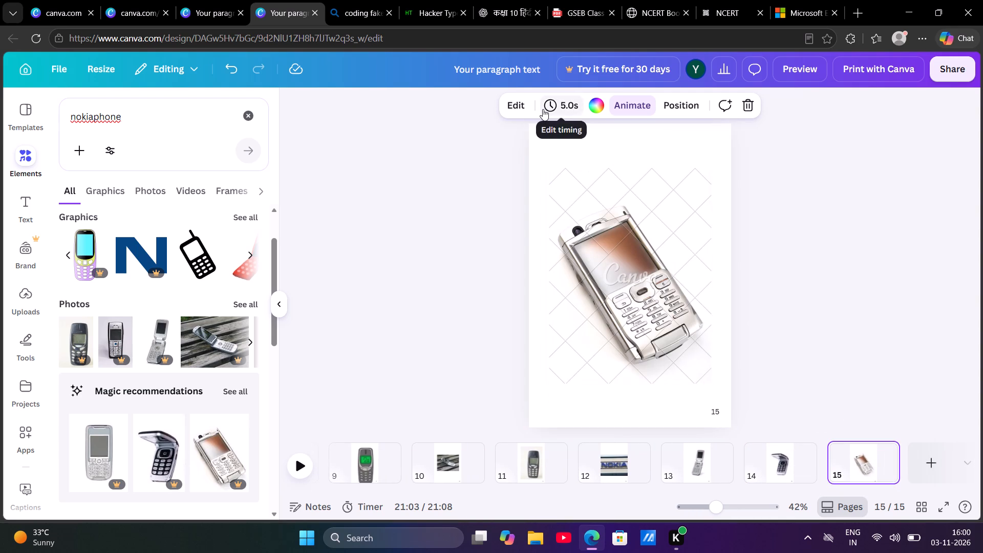
left_click(543, 109)
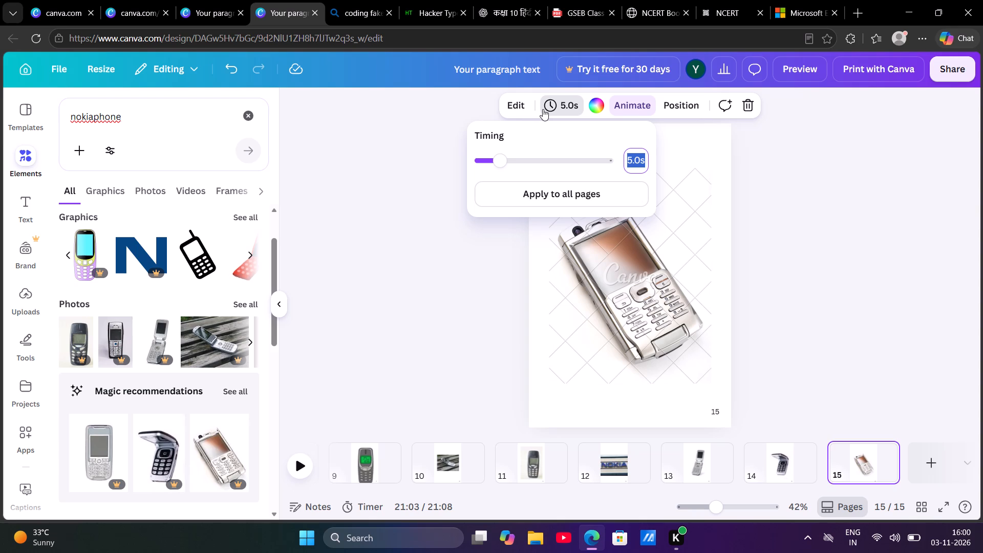
right_click(508, 170)
left_click_drag(508, 170, 504, 173)
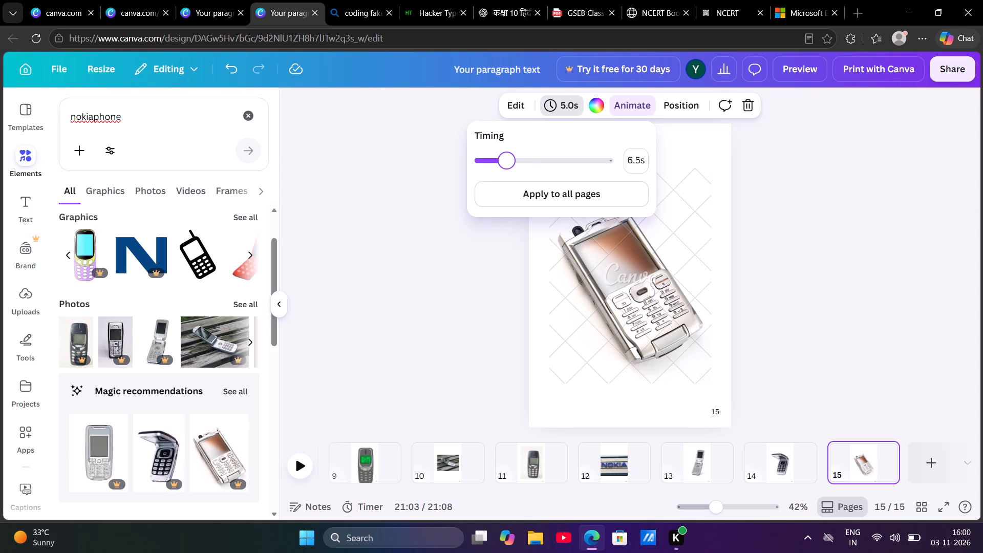
left_click_drag(504, 173, 497, 172)
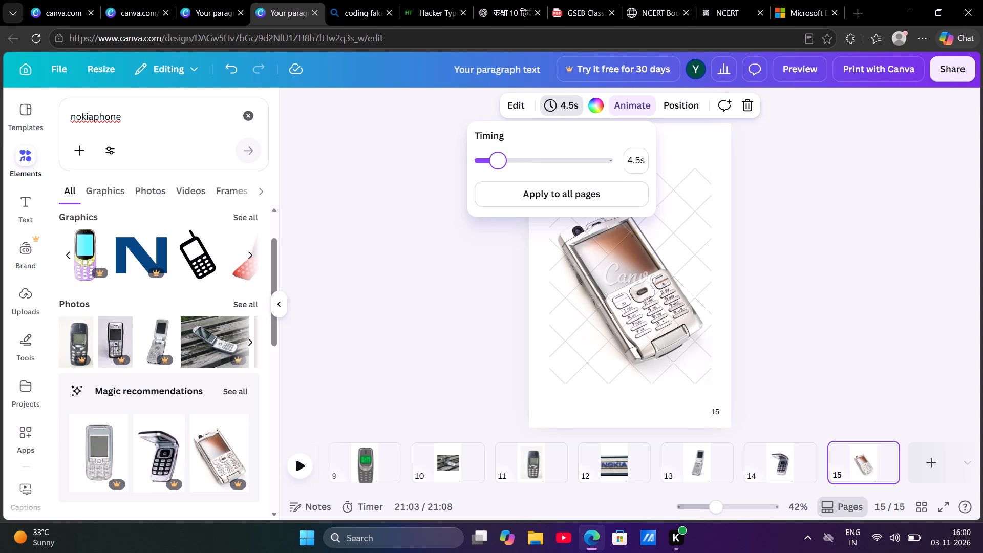
left_click(458, 240)
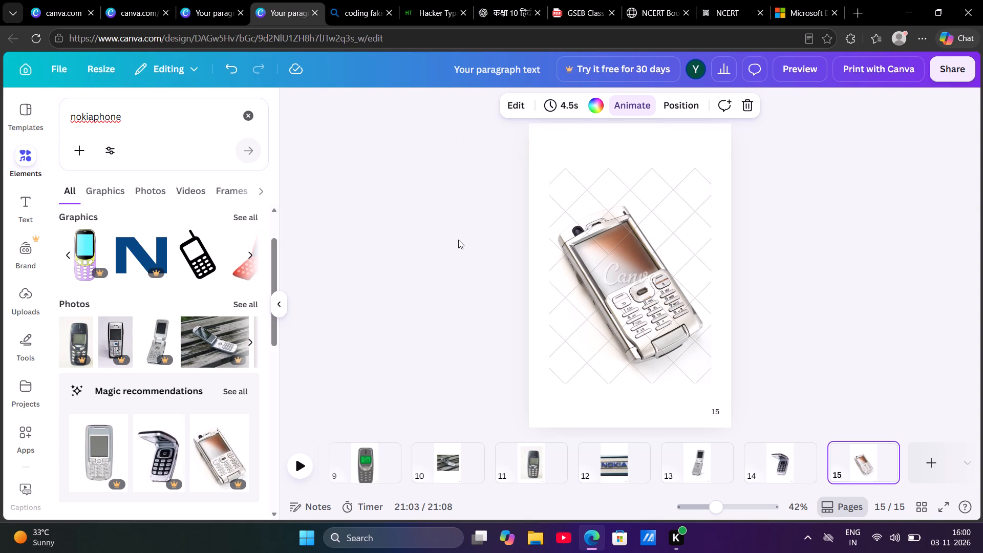
Apply the Fun page animation to page 4, with the white iPhone front and back image.
left_click(623, 100)
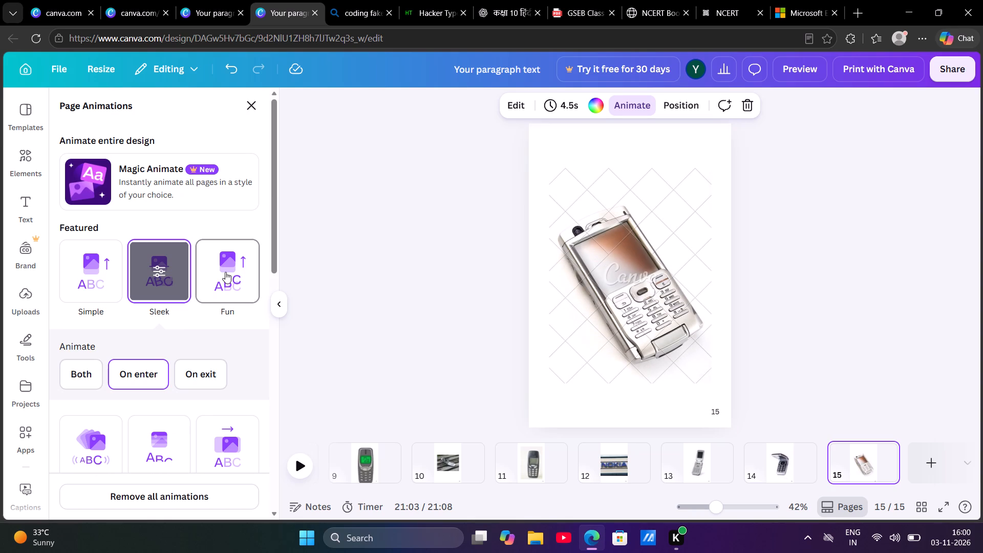
scroll(351, 470, "right", 7)
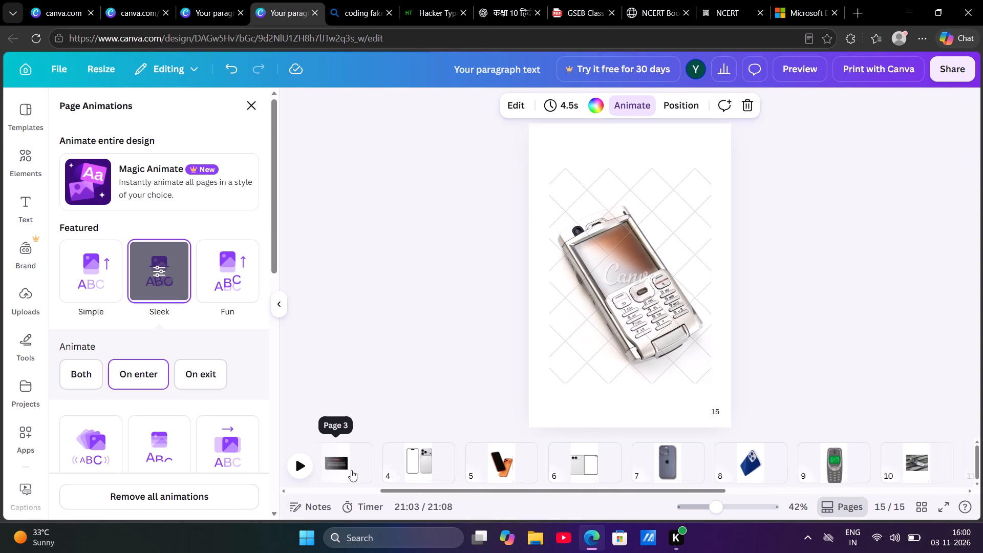
left_click(430, 466)
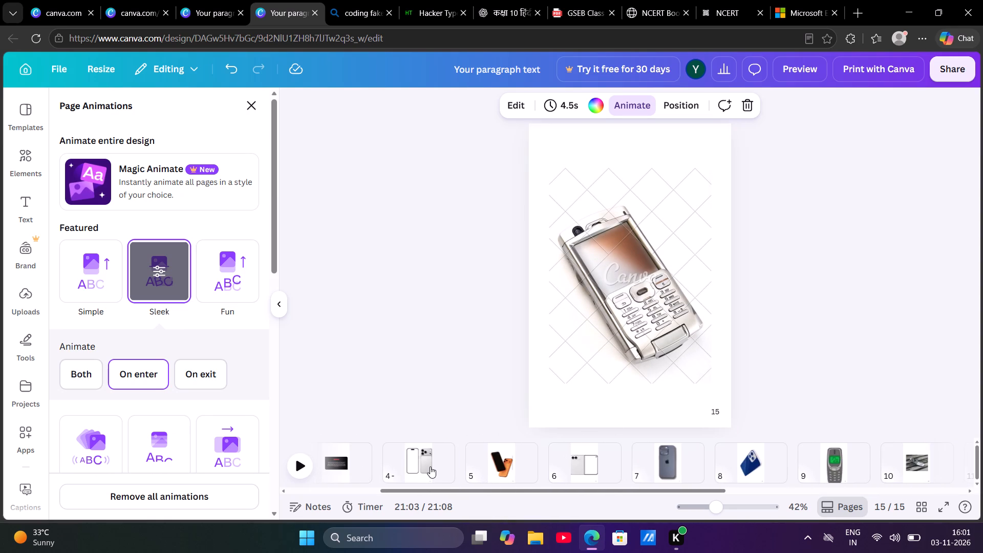
left_click(221, 296)
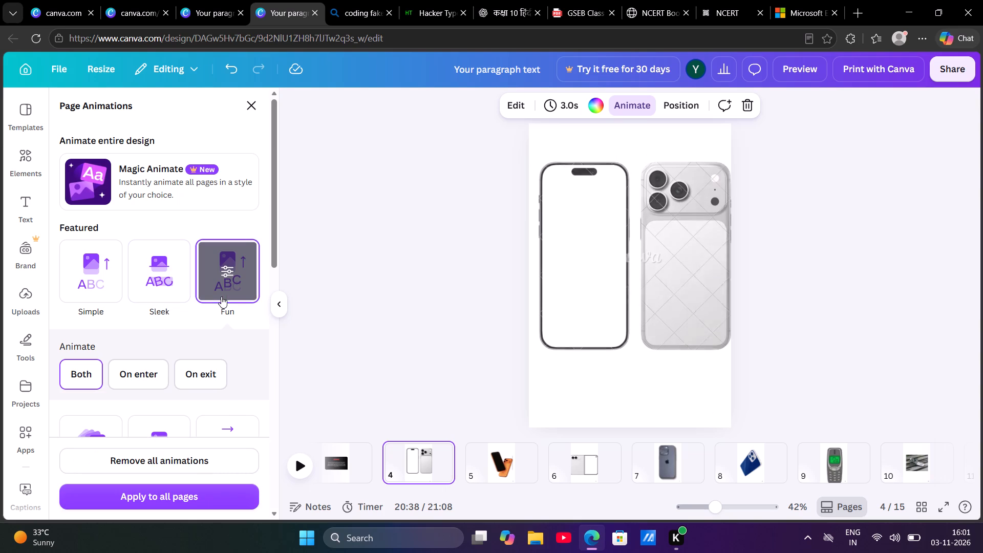
Choose the Sleek page animation for page 5, with the orange iPhone image.
left_click(496, 466)
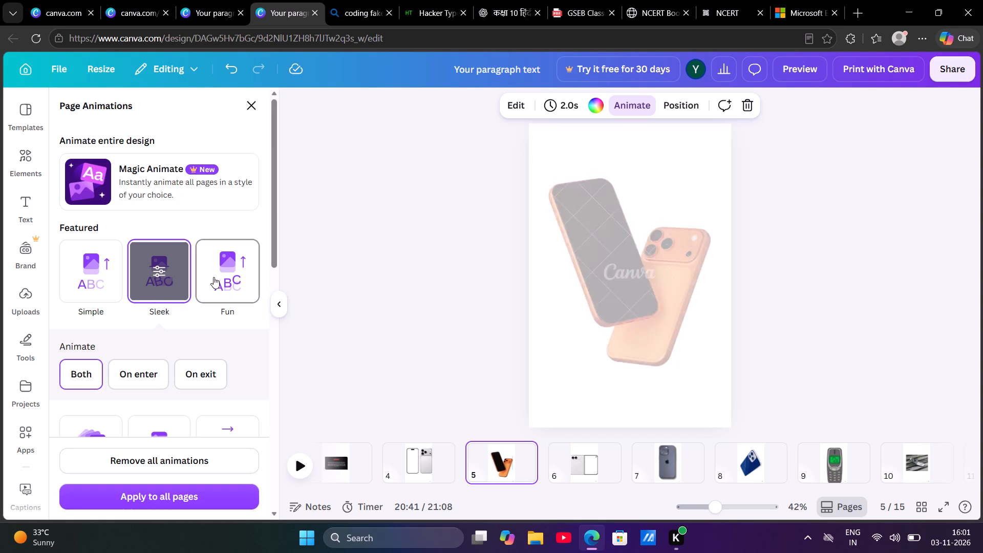
left_click(158, 280)
right_click(158, 280)
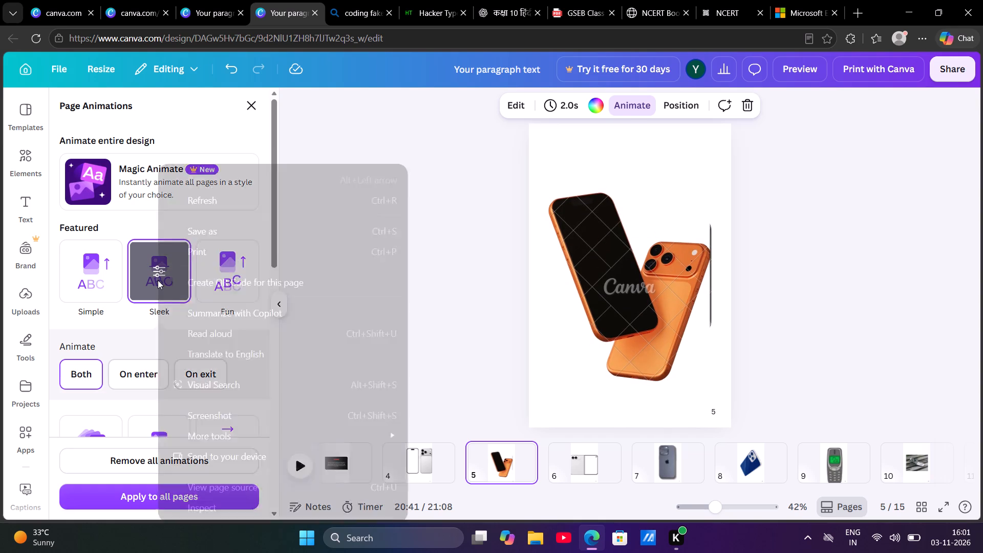
left_click_drag(451, 273, 161, 269)
left_click(161, 269)
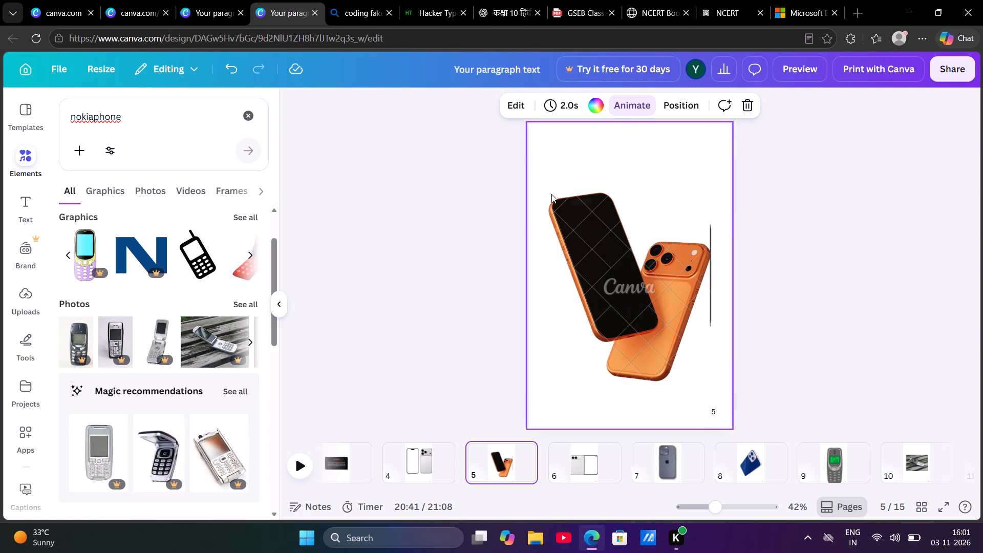
left_click(627, 109)
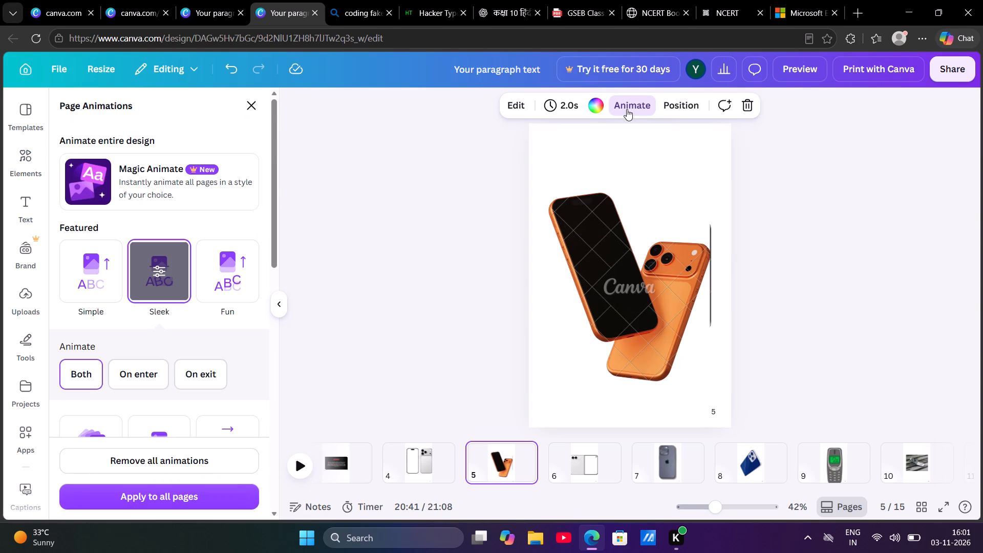
left_click(627, 109)
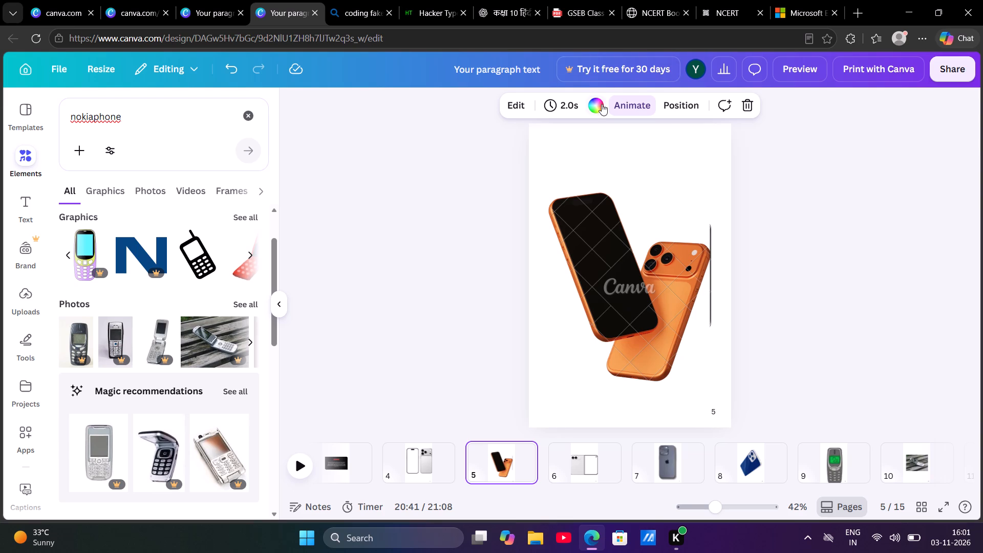
left_click(624, 103)
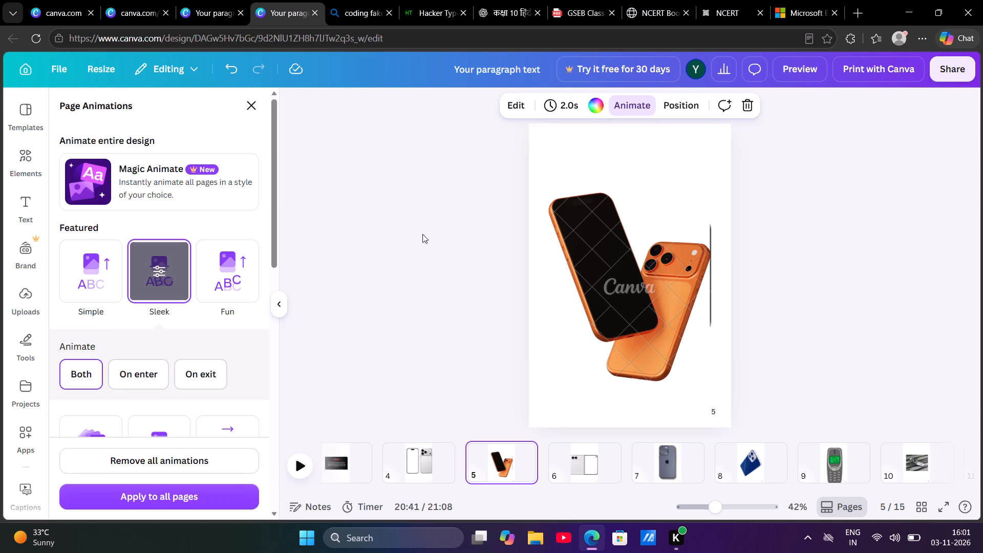
left_click(165, 292)
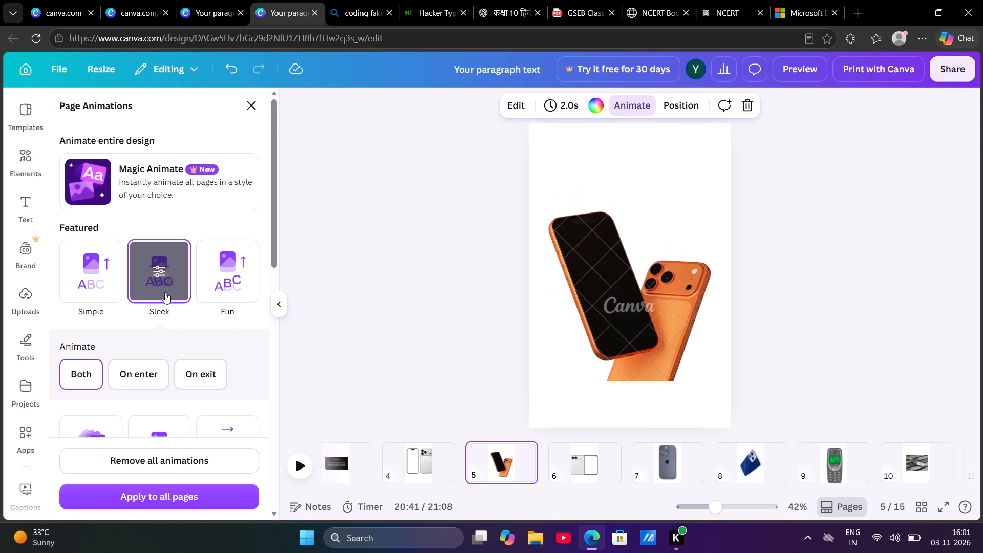
Apply the Simple page animation to page 6, with the wide white two-camera phone image.
left_click(599, 473)
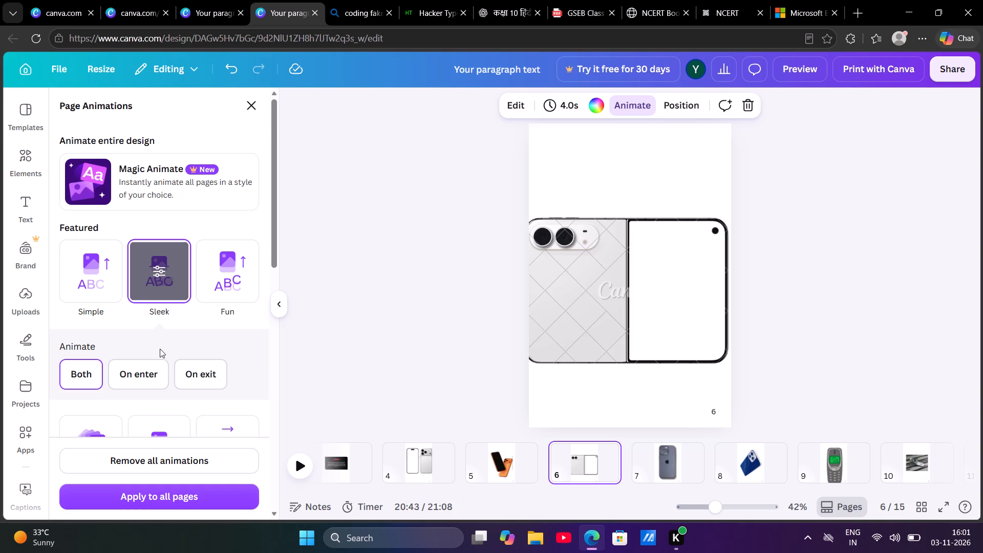
scroll(93, 309, "down", 1)
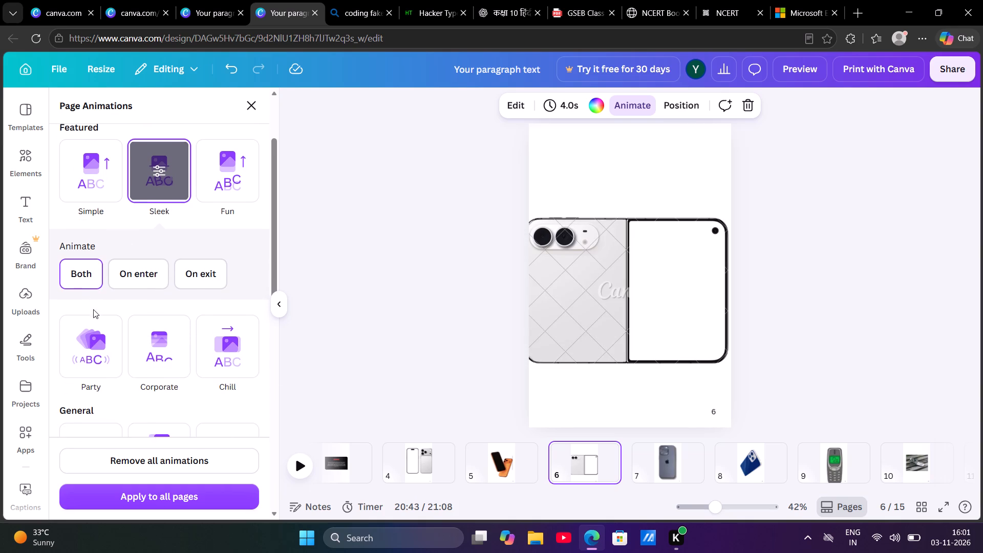
scroll(93, 309, "down", 1)
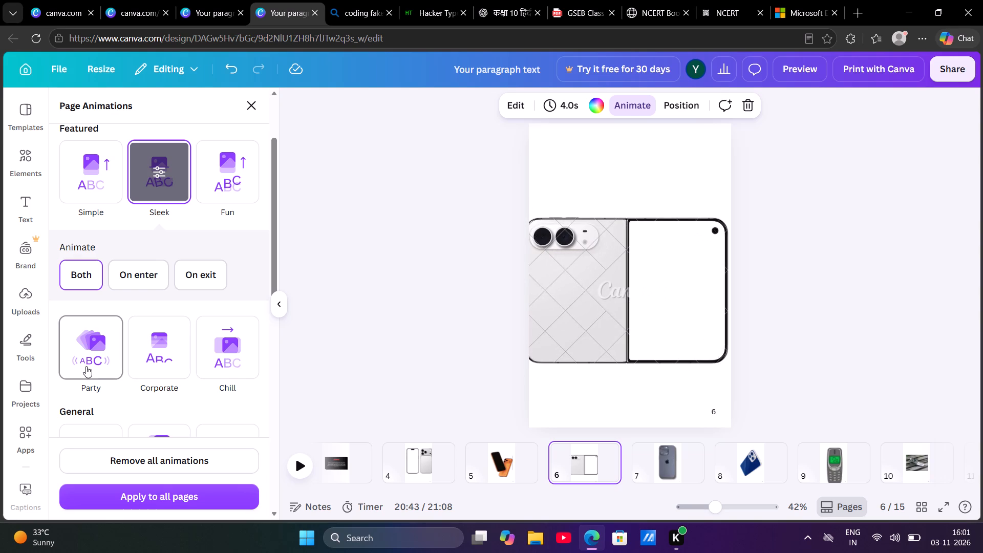
left_click(81, 189)
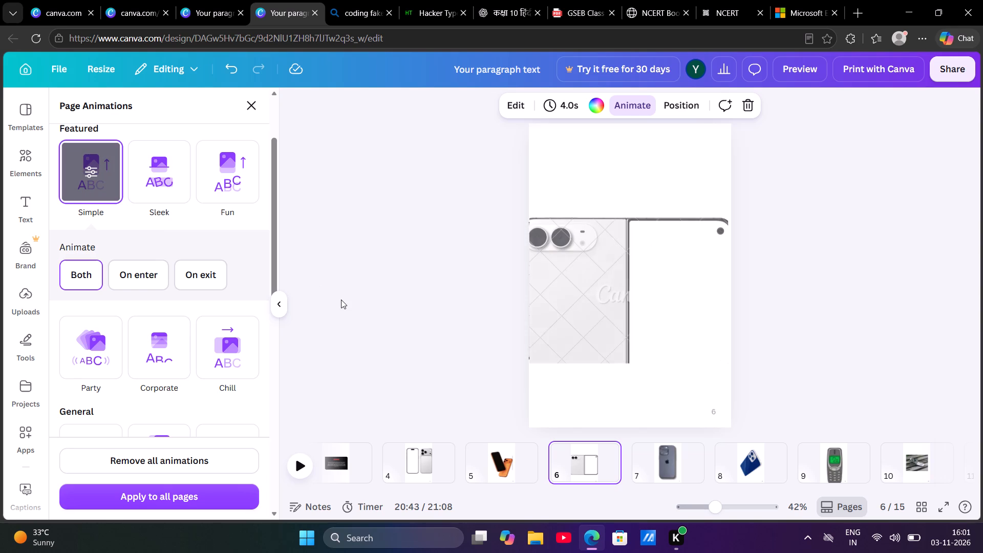
Apply the Chill page animation to page 7, with the upright grey-blue iPhone back.
left_click(671, 464)
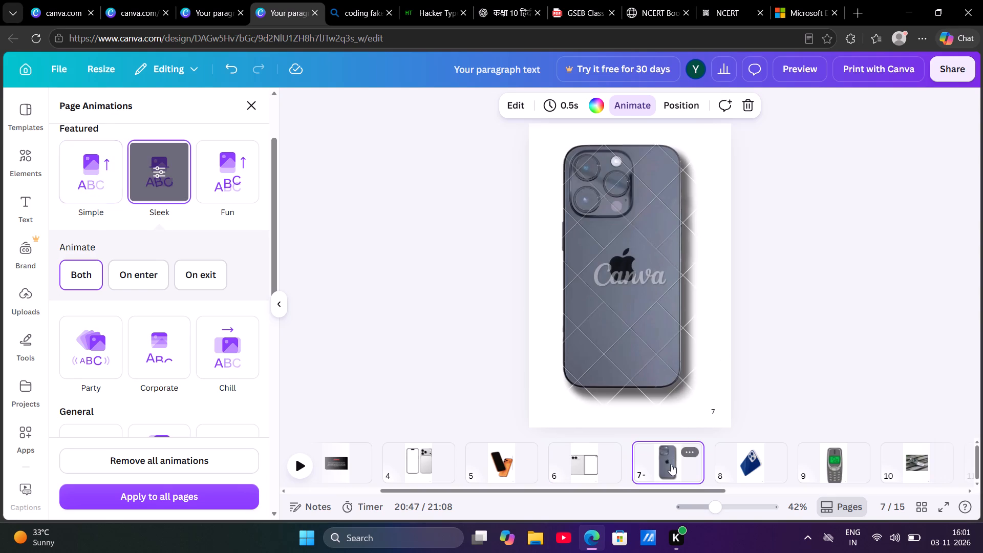
left_click(243, 347)
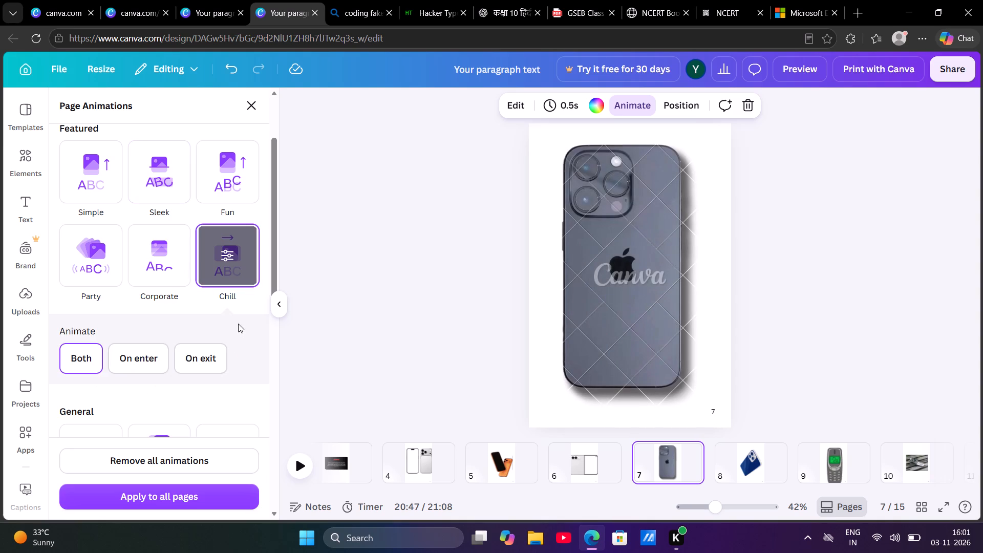
Apply the Pan page animation to page 8, with the tilted blue iPhone image.
left_click(760, 467)
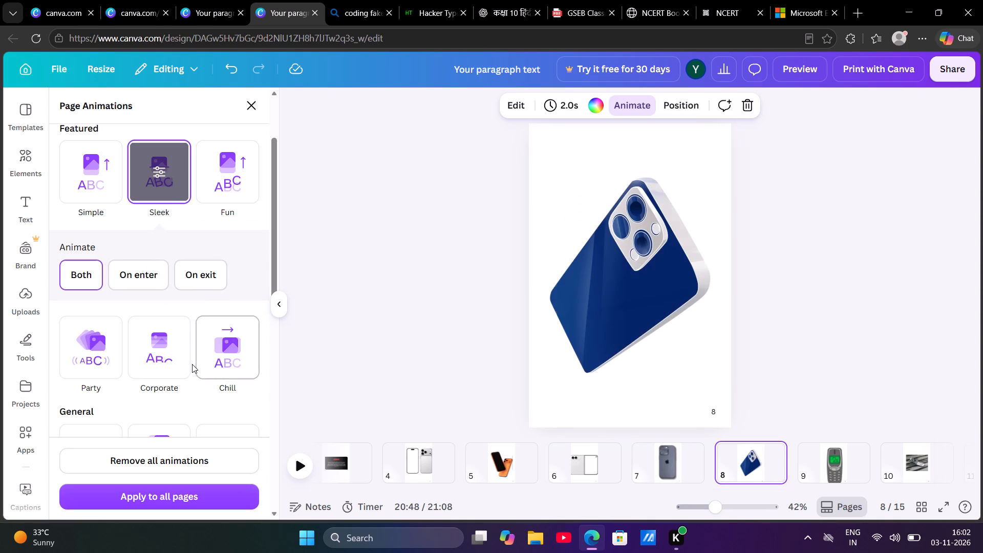
scroll(192, 365, "down", 2)
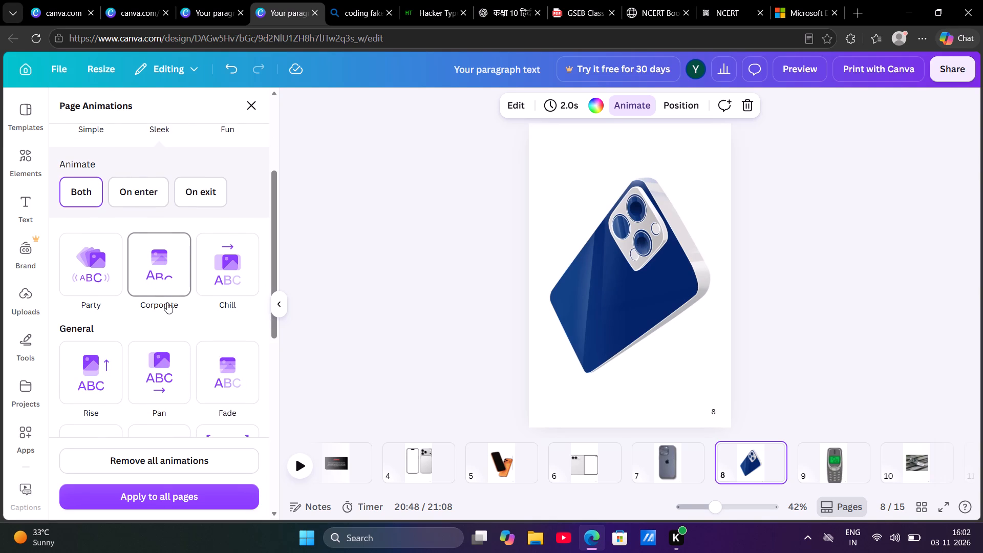
left_click(173, 373)
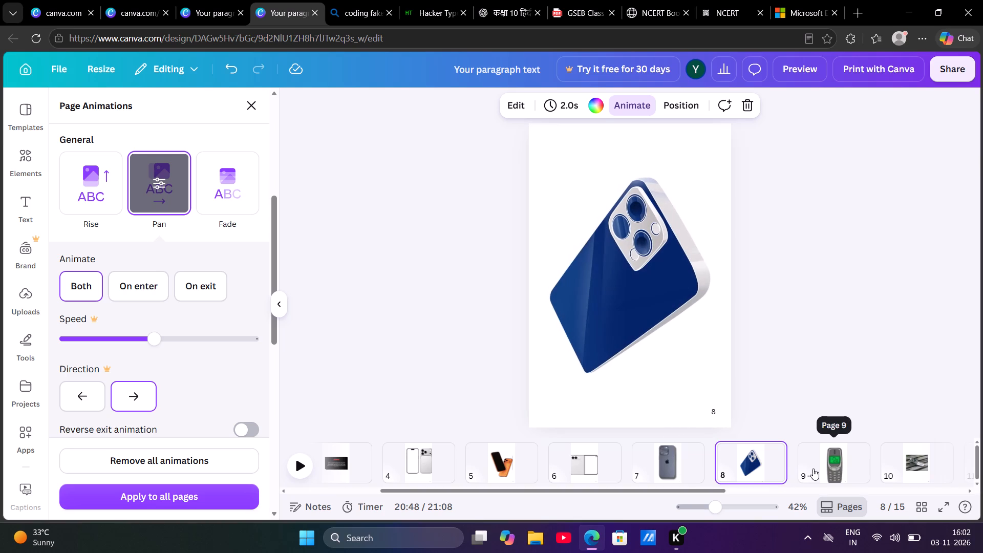
Apply the Party page animation to page 9, with the green-screen Nokia phone graphic.
left_click_drag(813, 469, 380, 390)
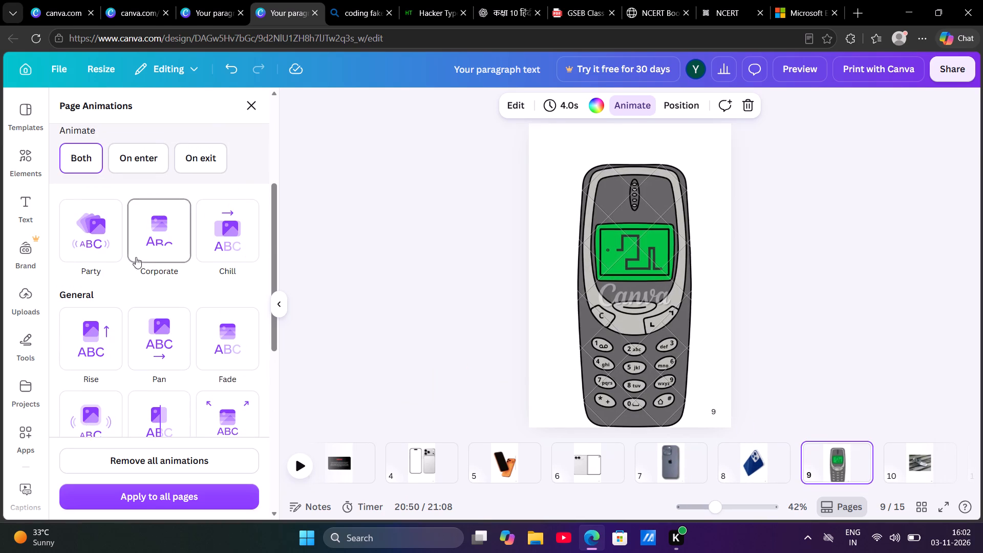
left_click(85, 233)
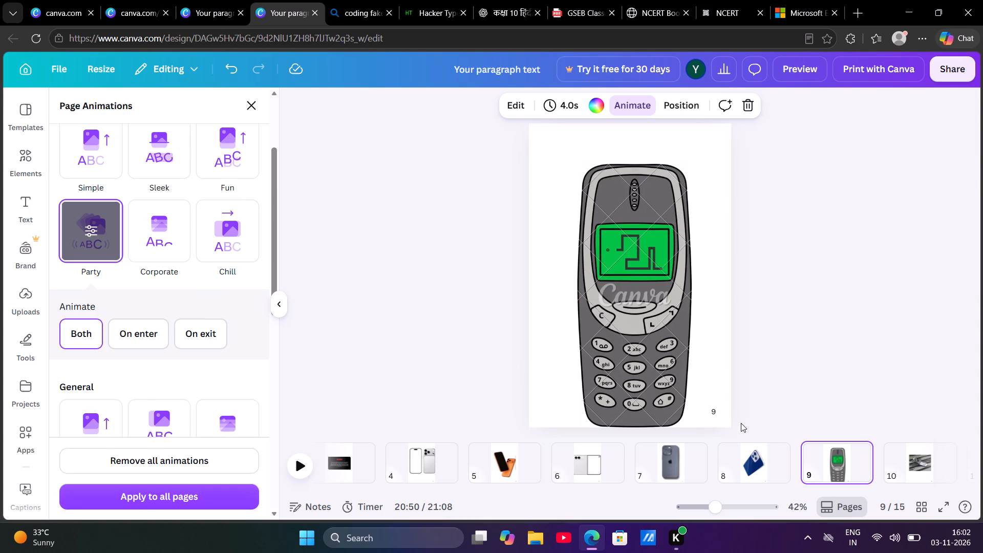
Apply the Chill page animation to page 10, with the flip phone on wooden planks.
left_click(909, 469)
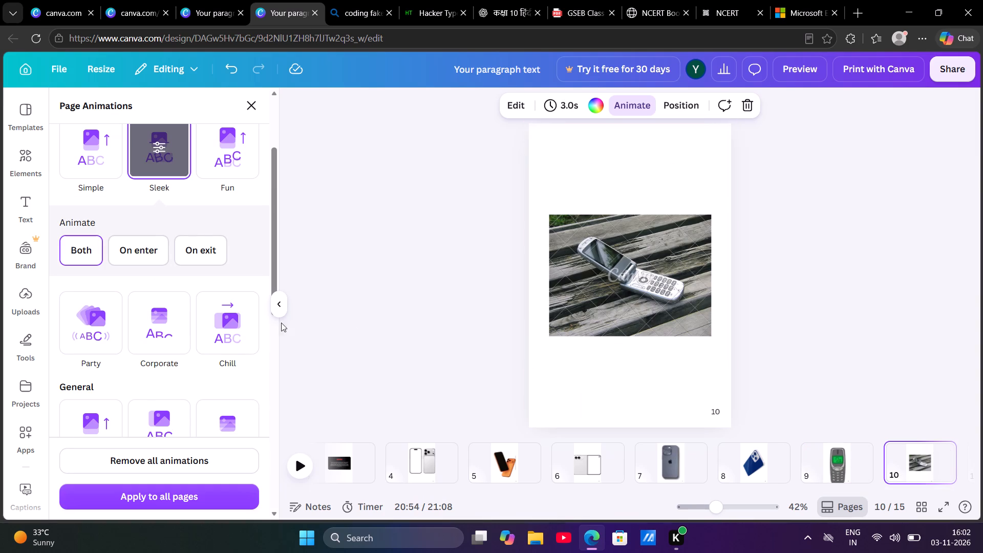
left_click(217, 327)
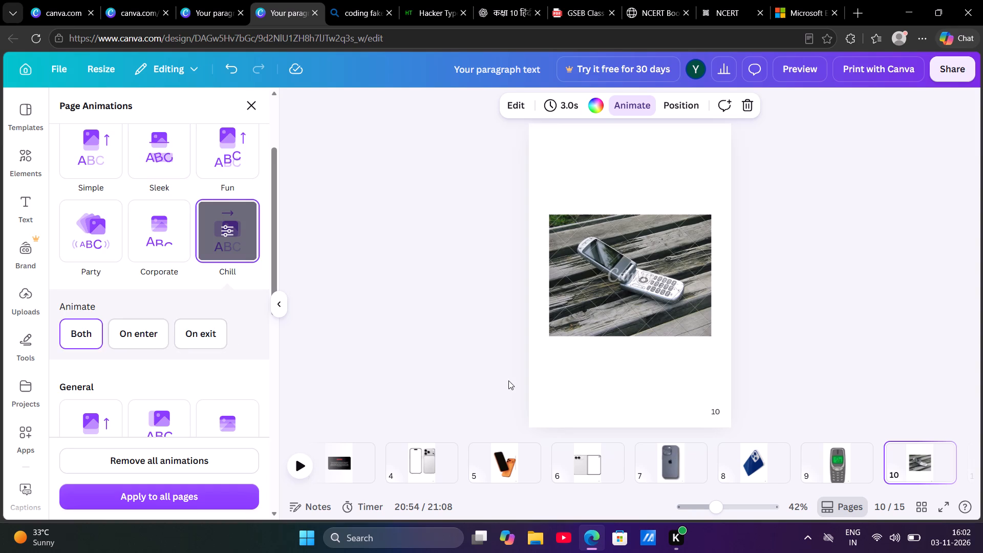
Apply the Pop page animation to page 11, with the dark Nokia keypad phone on a pale background.
scroll(880, 457, "left", 4)
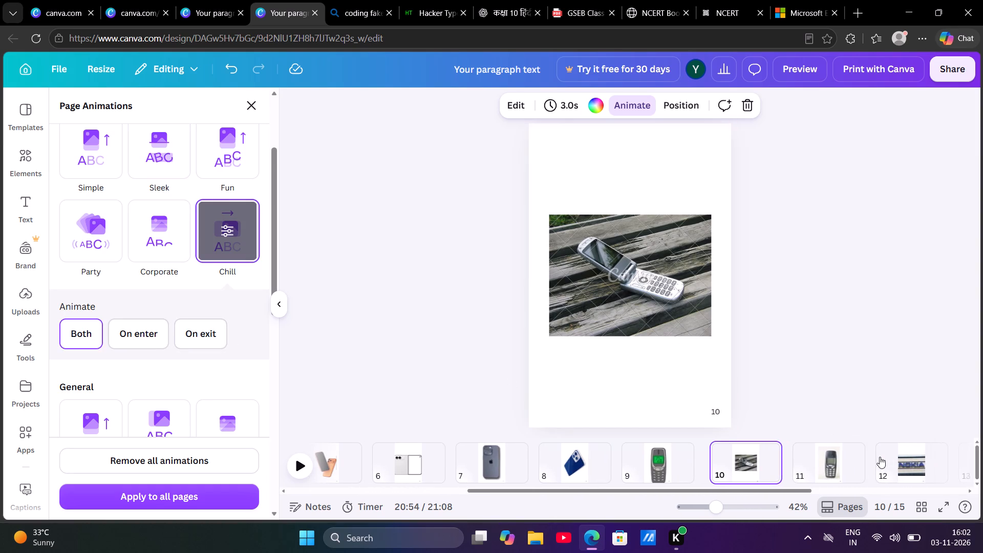
left_click(815, 463)
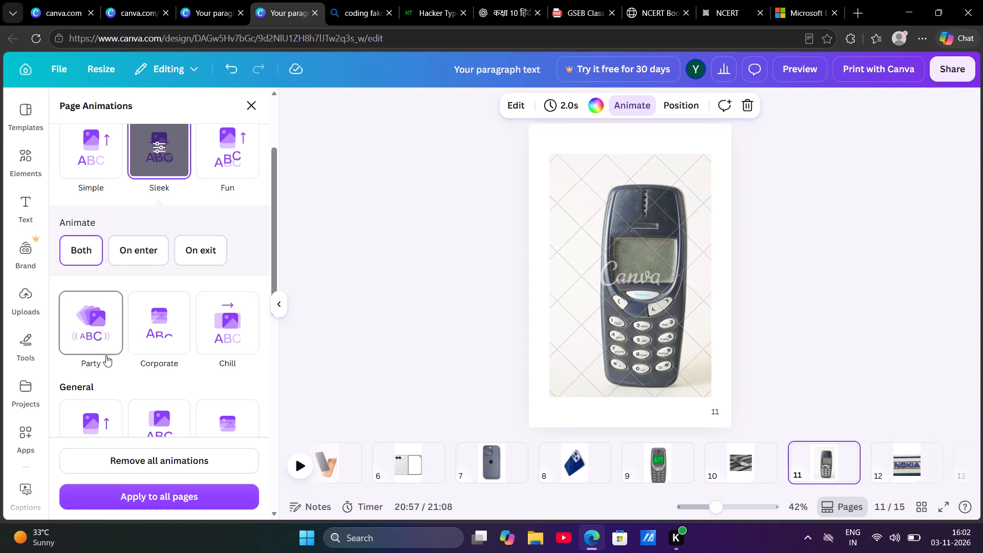
scroll(108, 366, "down", 3)
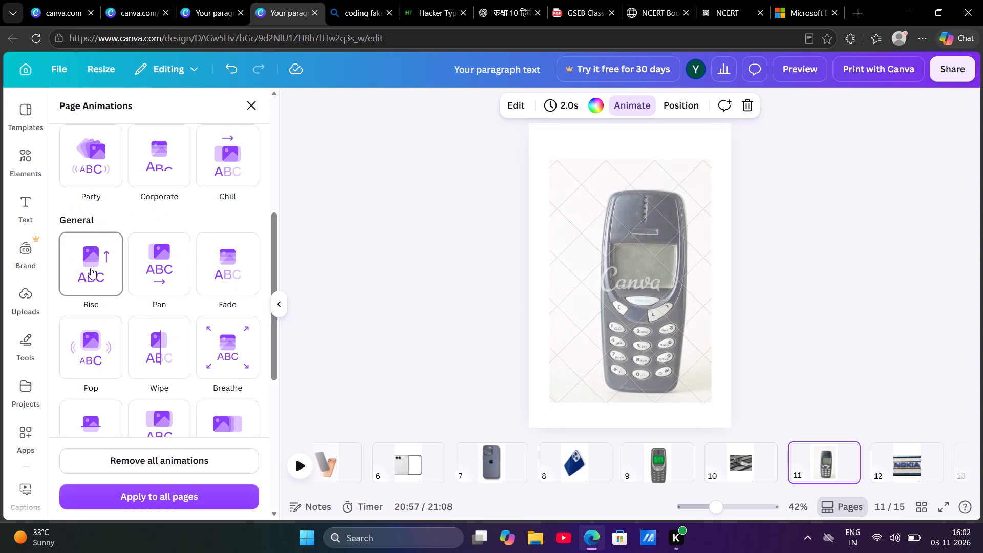
left_click(90, 366)
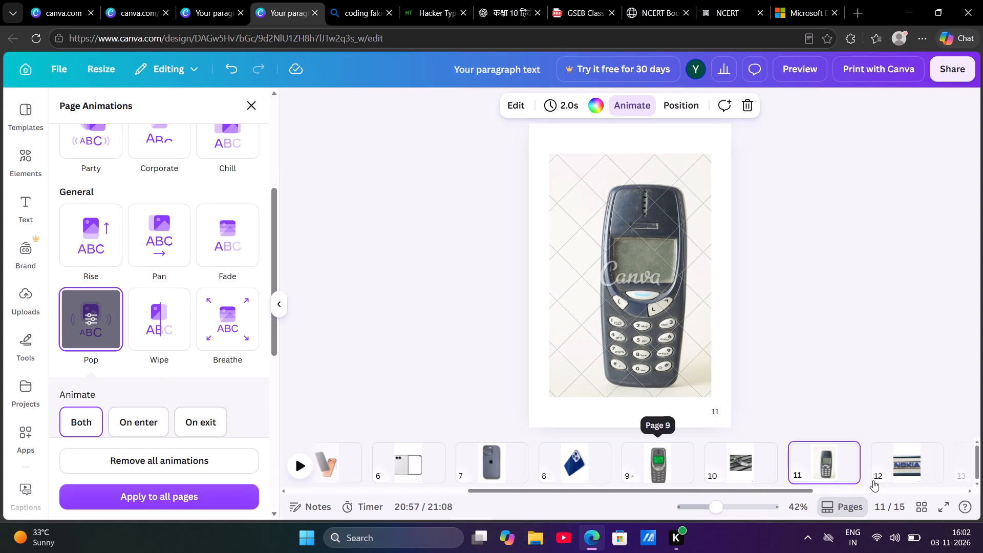
Apply the Breathe page animation to page 12, with the blue NOKIA building sign.
left_click(890, 471)
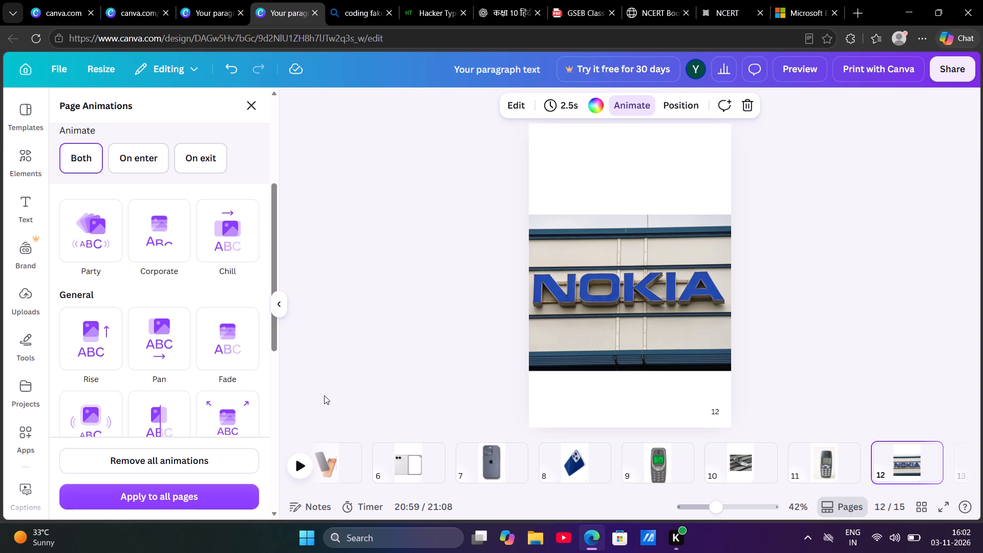
left_click(230, 415)
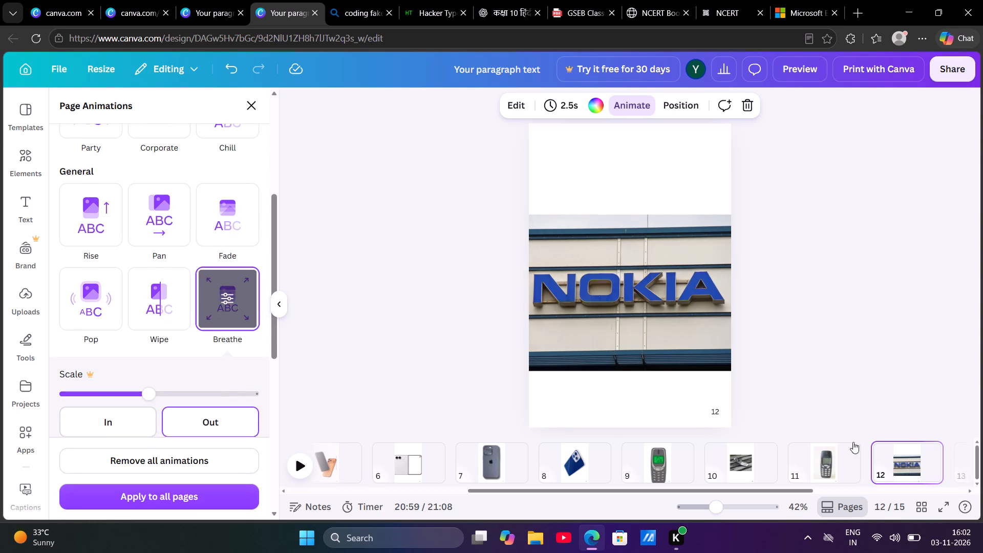
Apply the Tectonic page animation to page 13, with the upright open silver flip phone.
scroll(824, 462, "left", 4)
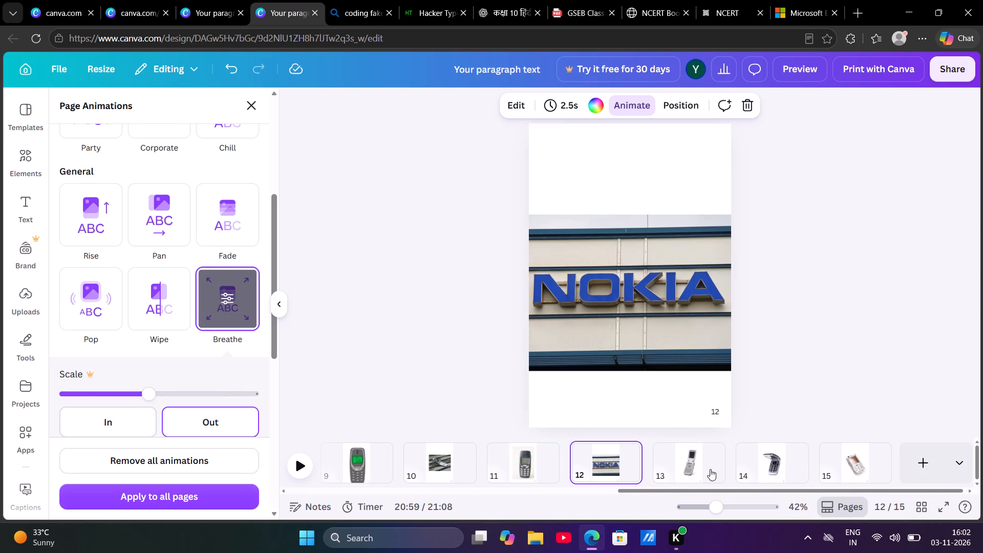
left_click(691, 469)
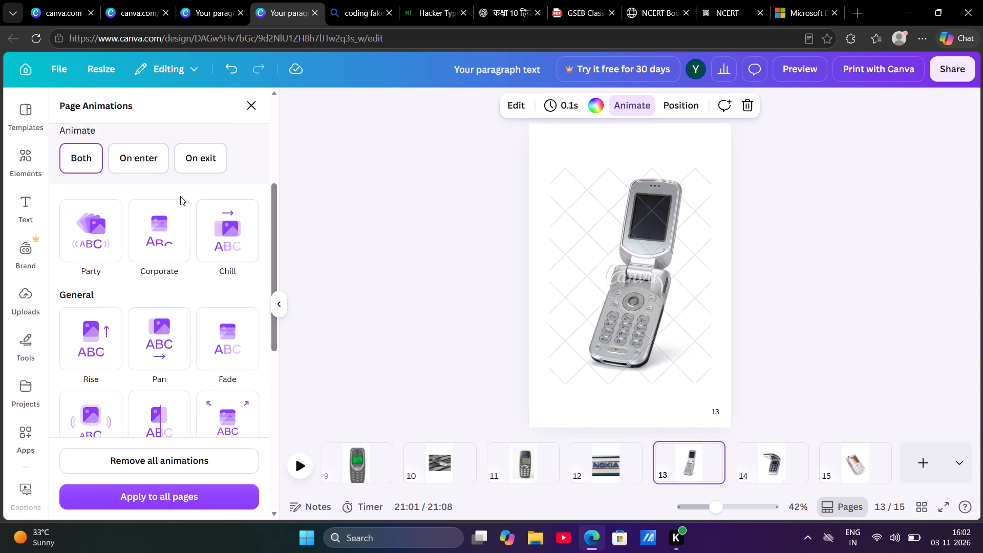
scroll(209, 284, "down", 5)
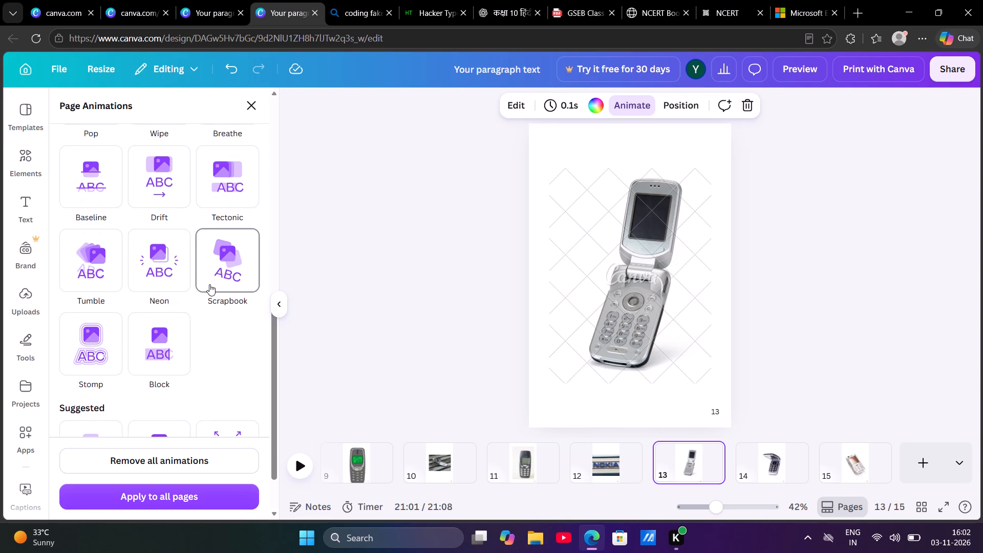
scroll(209, 284, "down", 1)
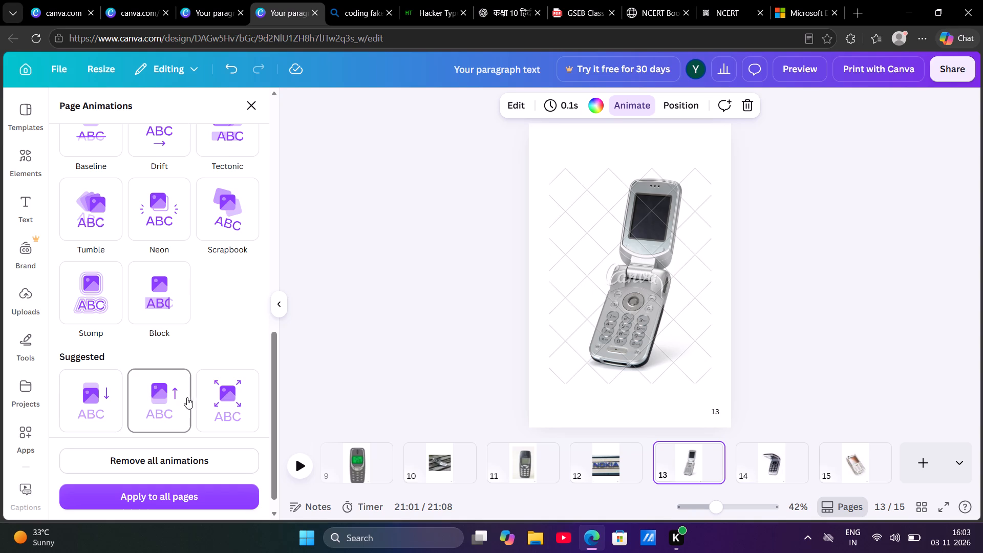
scroll(212, 394, "down", 2)
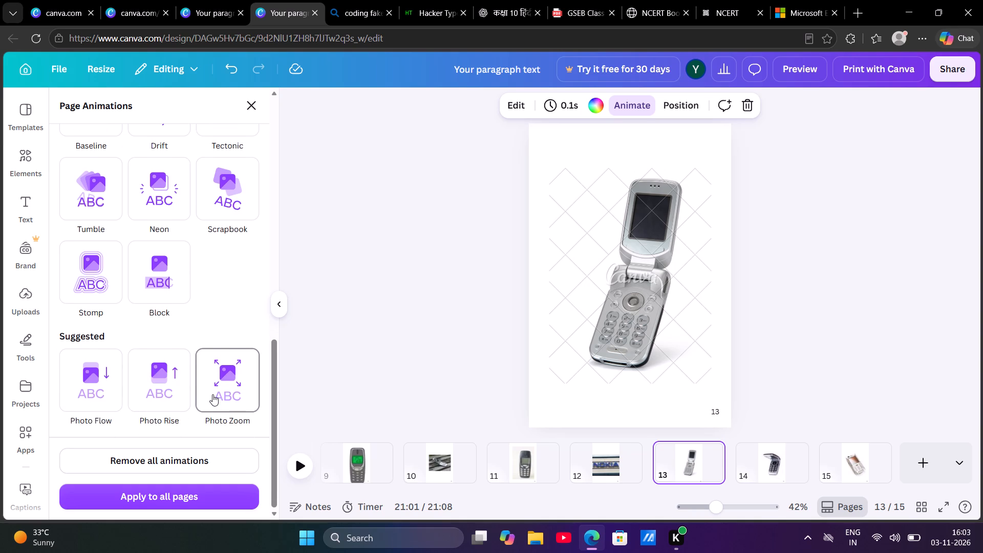
scroll(212, 394, "up", 4)
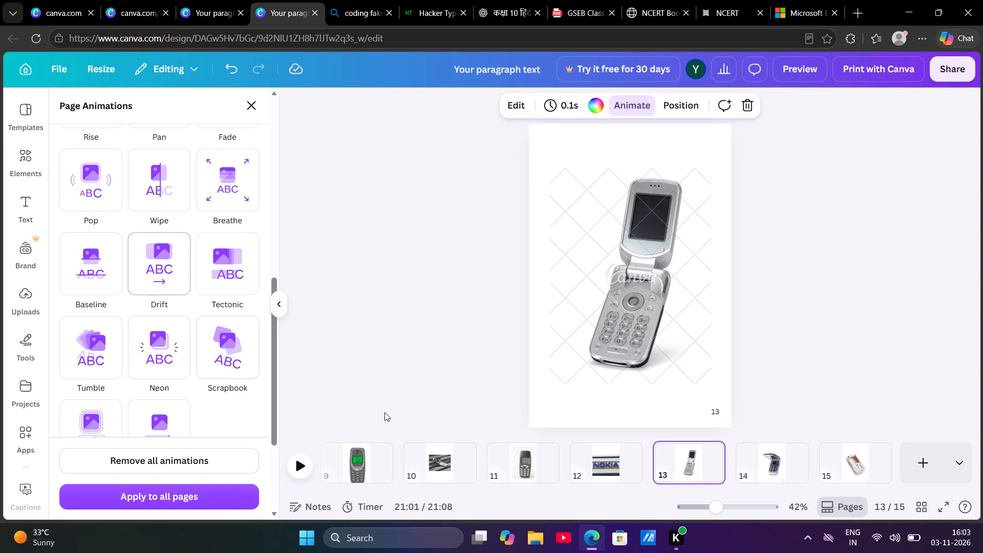
left_click(232, 289)
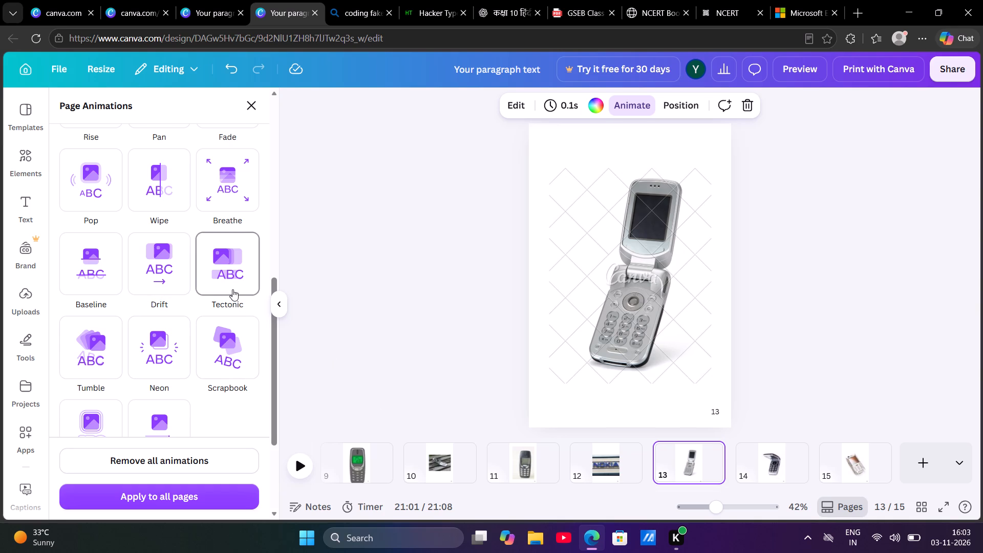
Apply the Chill page animation to page 14, with the half-open flip phone with black keys.
left_click(767, 461)
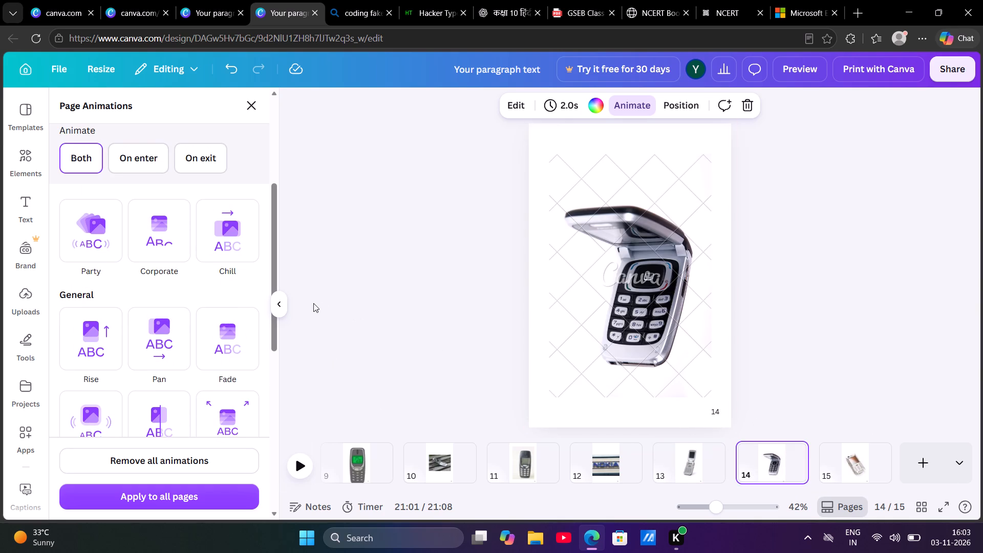
left_click(233, 240)
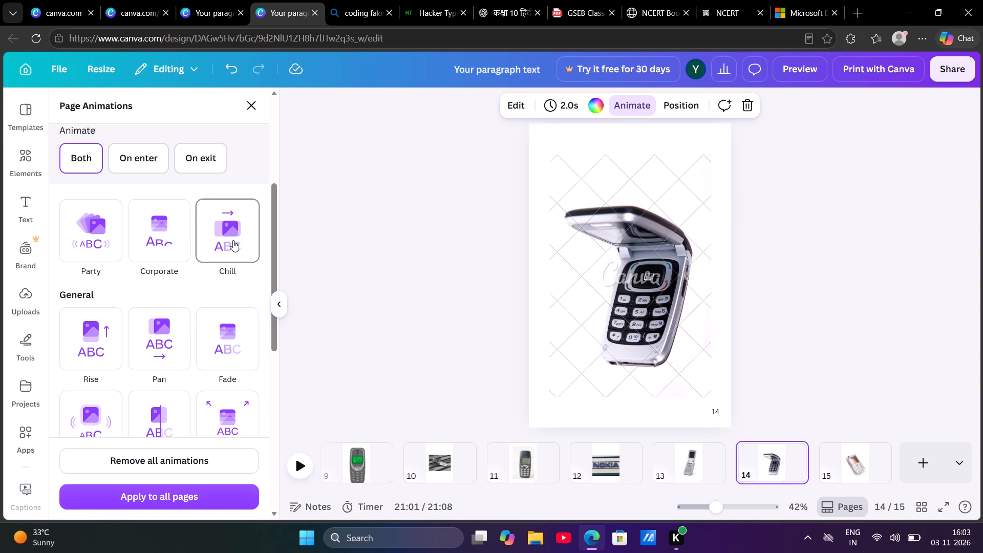
Apply the Wipe page animation to page 15, with the tilted silver keypad phone.
left_click(881, 473)
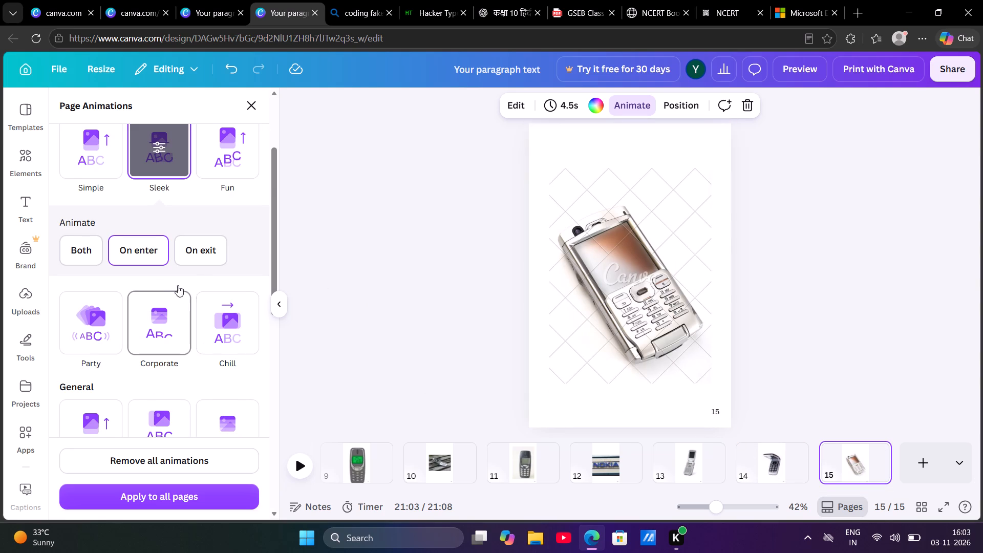
left_click(86, 259)
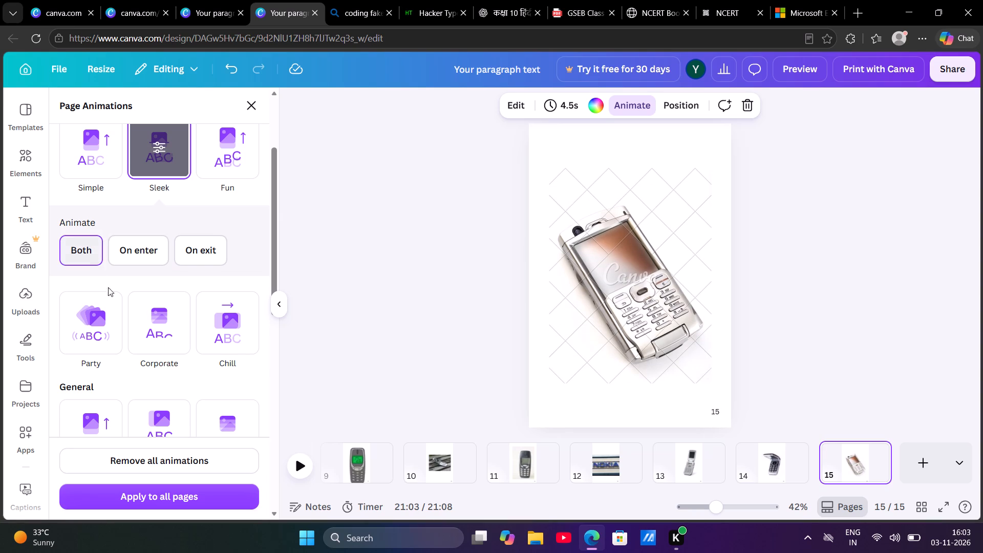
scroll(150, 313, "down", 1)
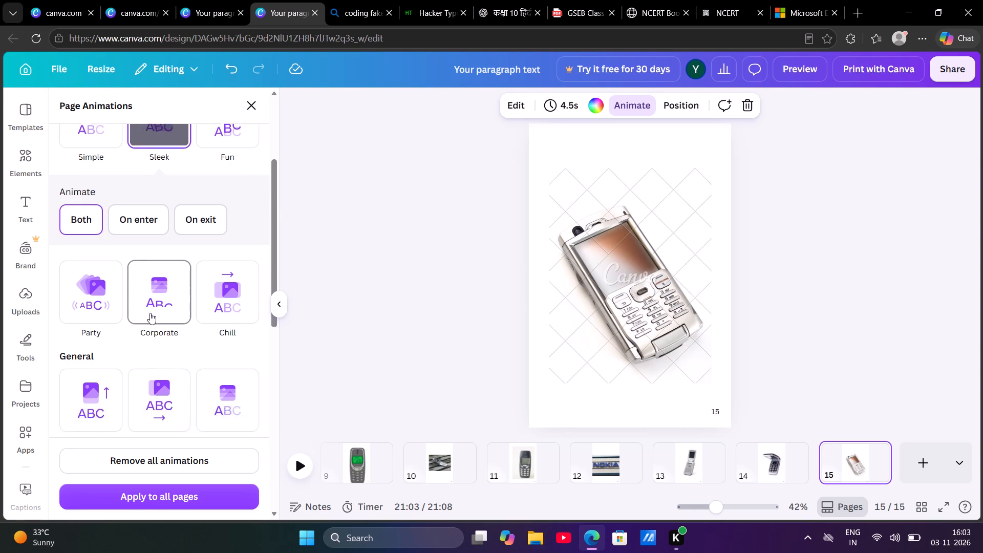
scroll(150, 313, "down", 2)
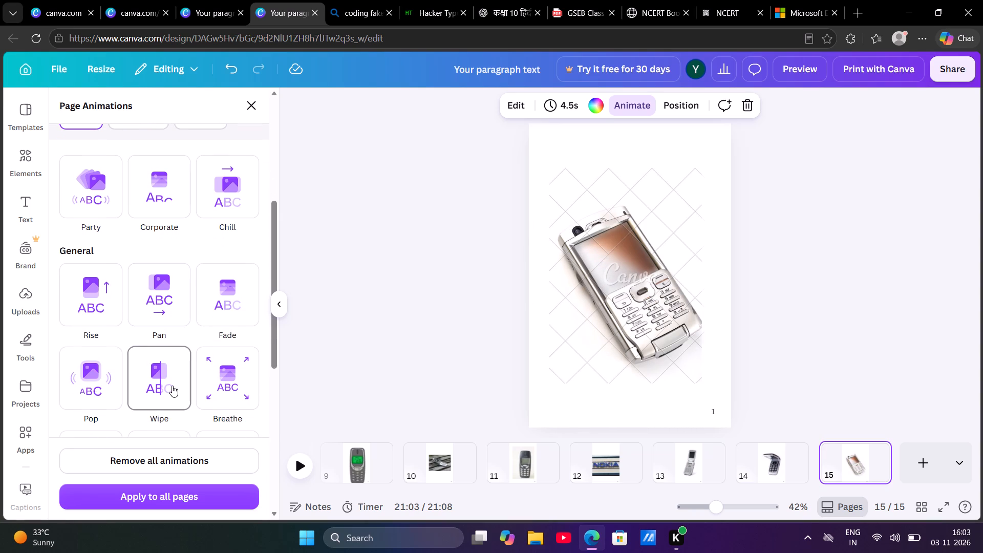
left_click(172, 386)
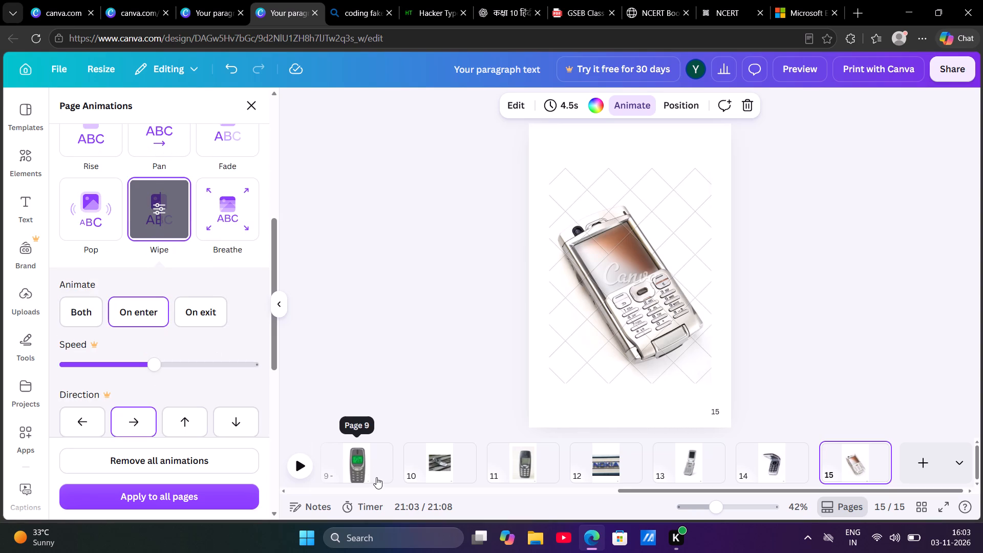
Apply the Party page animation to page 4, with the front and back of the white iPhone.
scroll(376, 477, "right", 9)
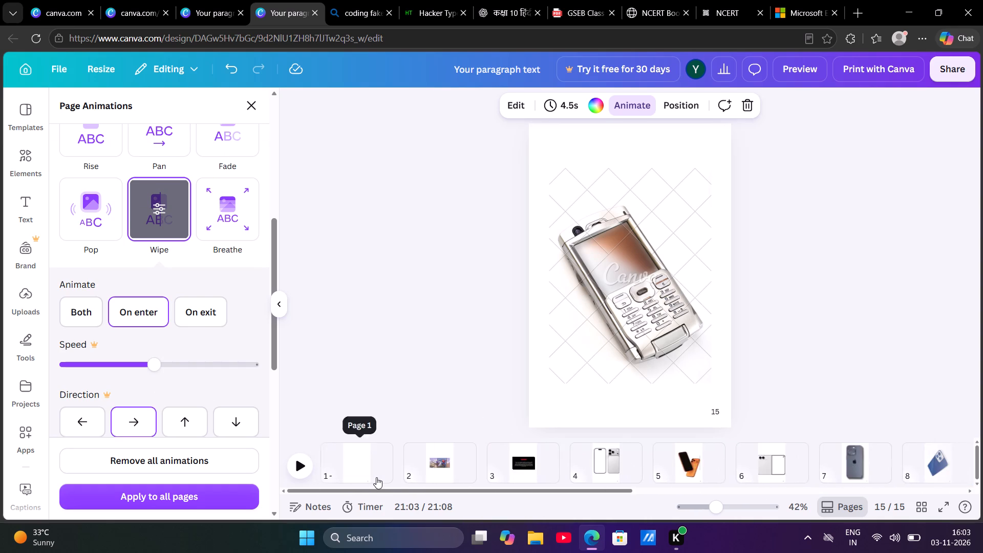
left_click(603, 460)
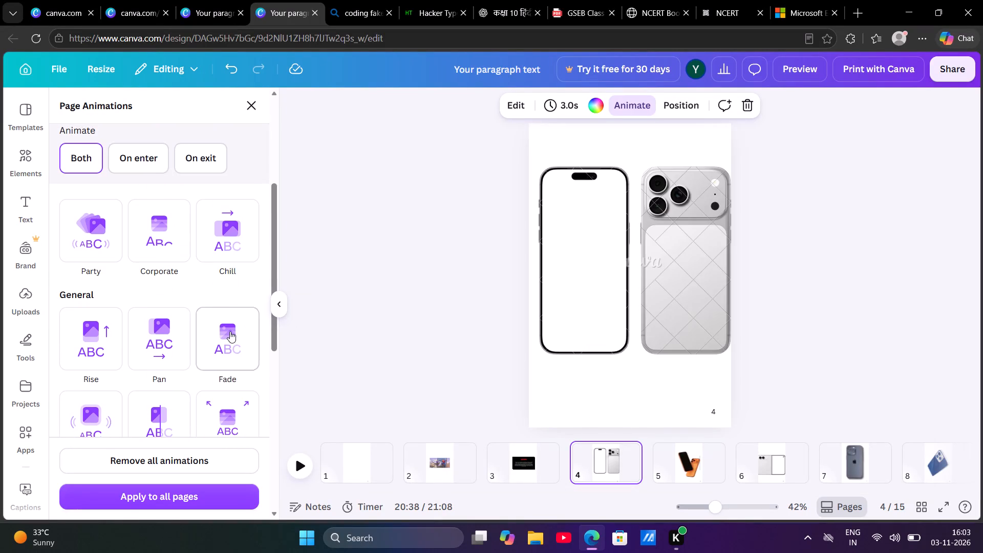
left_click(91, 246)
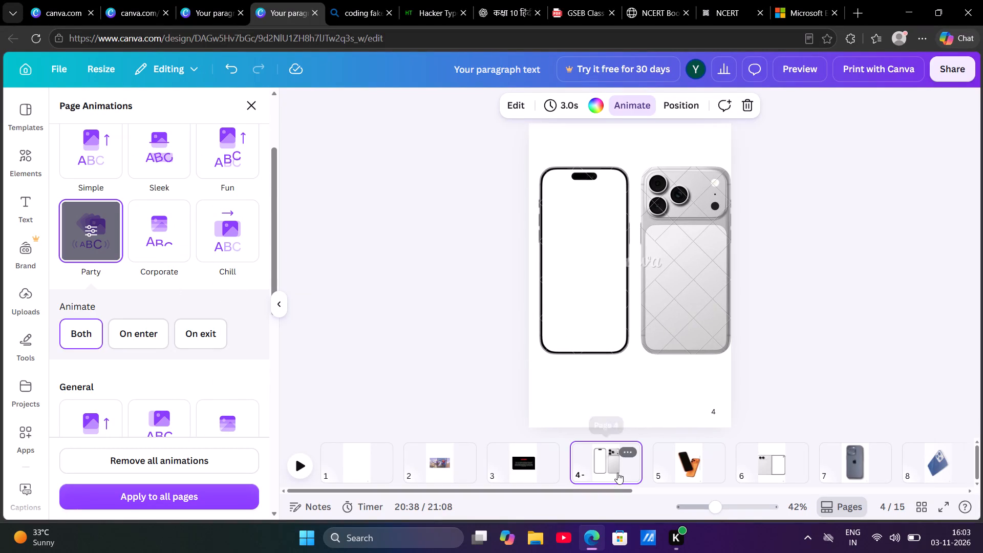
Apply the Chill page animation to page 5, with the two orange iPhones.
left_click(670, 470)
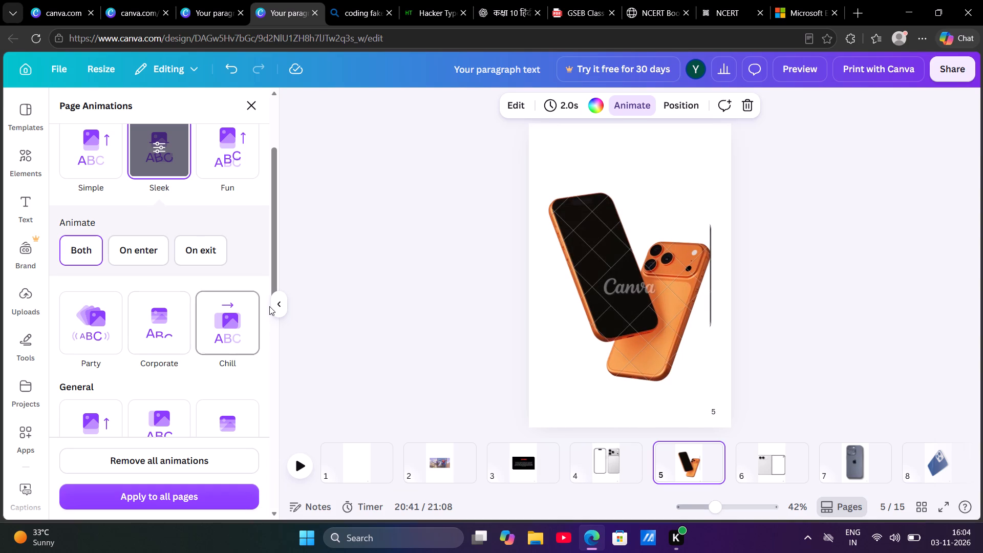
left_click(213, 326)
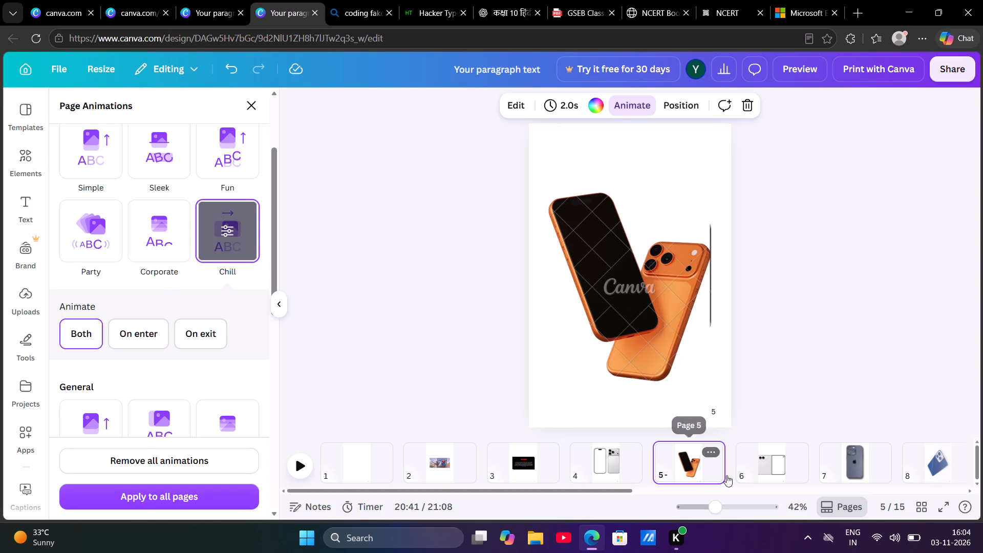
Apply the Breathe page animation to page 6, with the unfolded white phone.
left_click(750, 464)
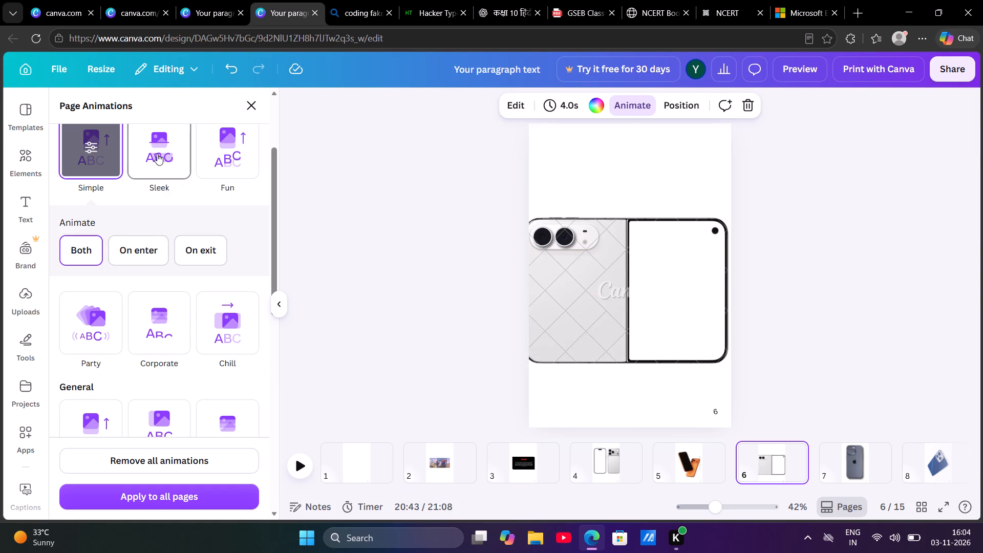
scroll(157, 154, "down", 4)
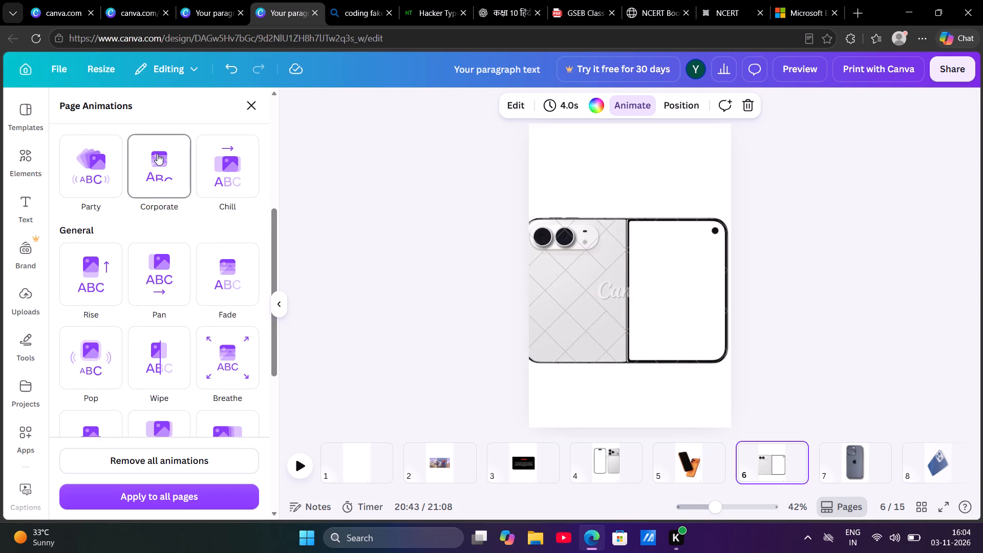
scroll(157, 154, "down", 1)
left_click(245, 317)
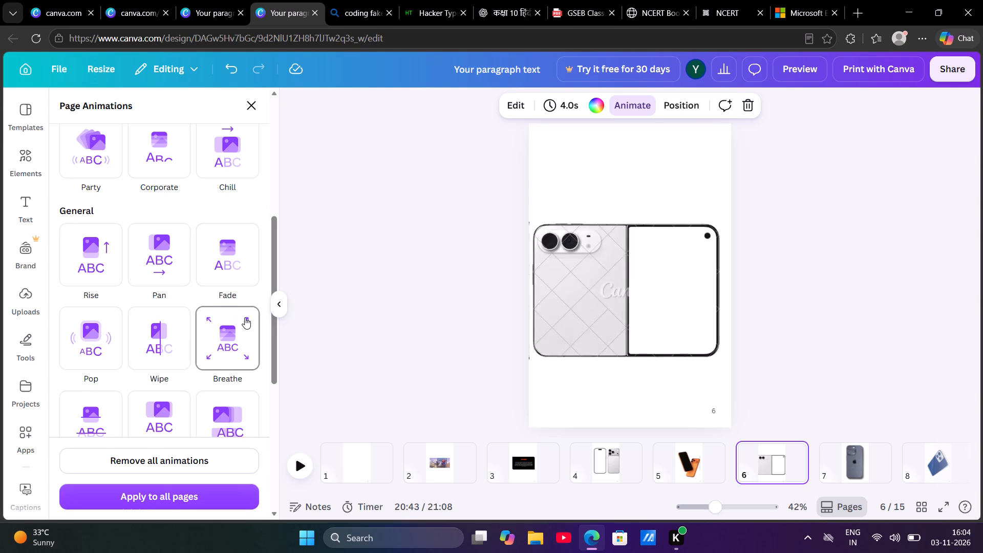
Change the page animation of page 7, with the upright grey-blue iPhone back, to Party.
left_click(839, 460)
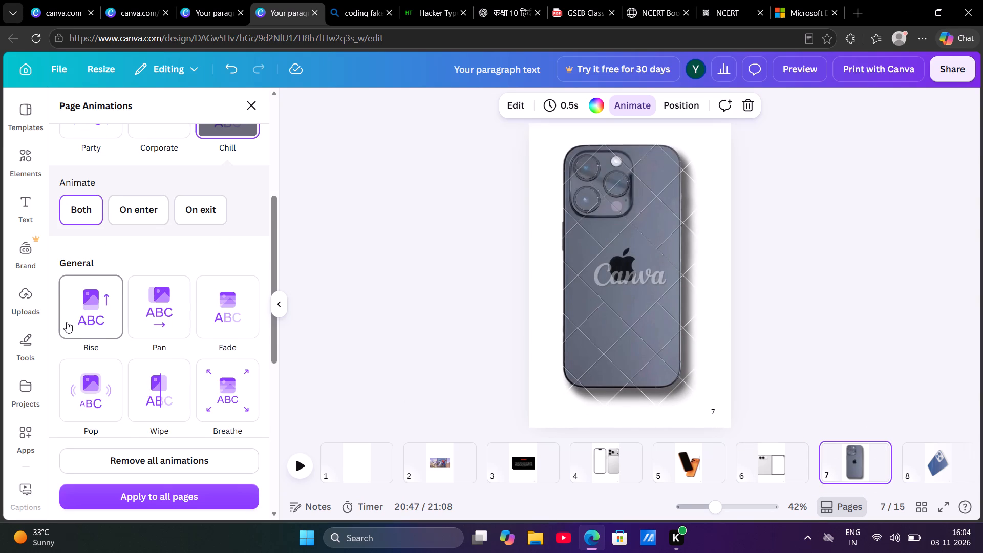
scroll(67, 322, "up", 3)
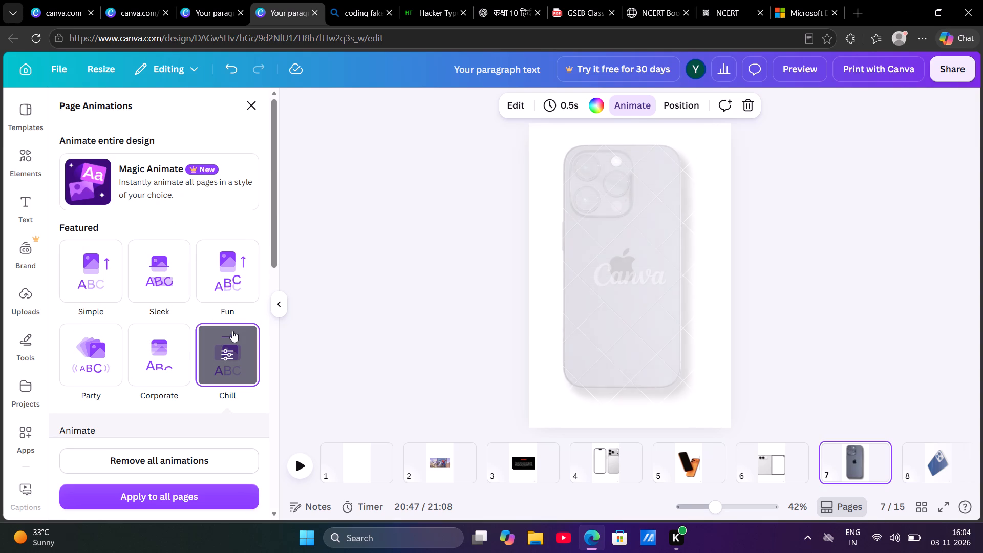
left_click(100, 360)
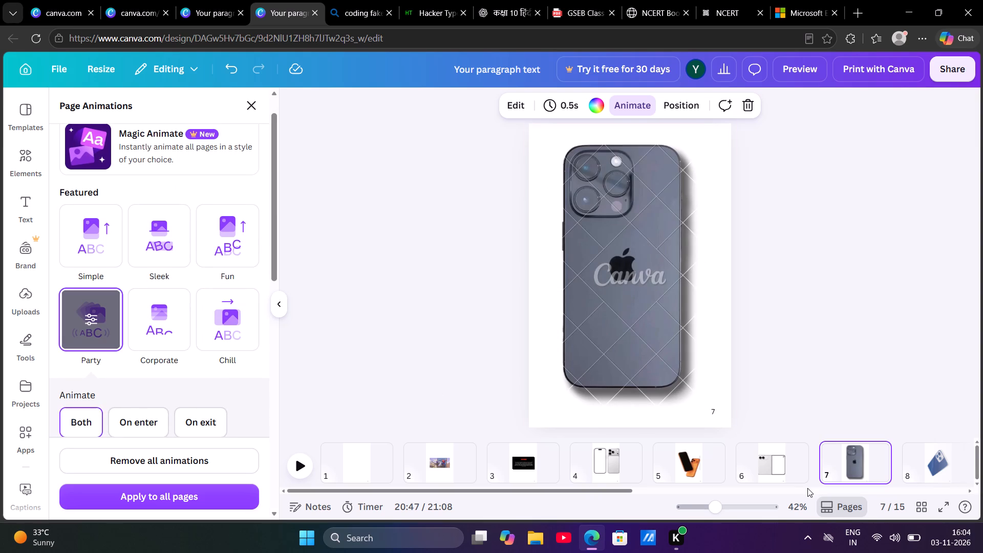
Change the page animation of page 8, with the tilted blue iPhone image, to Rise.
left_click(942, 476)
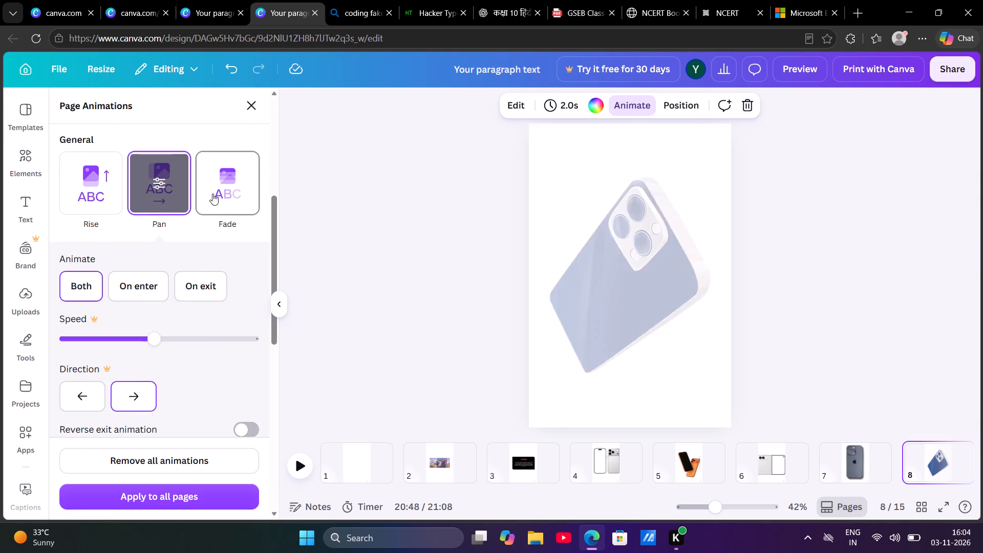
left_click(97, 197)
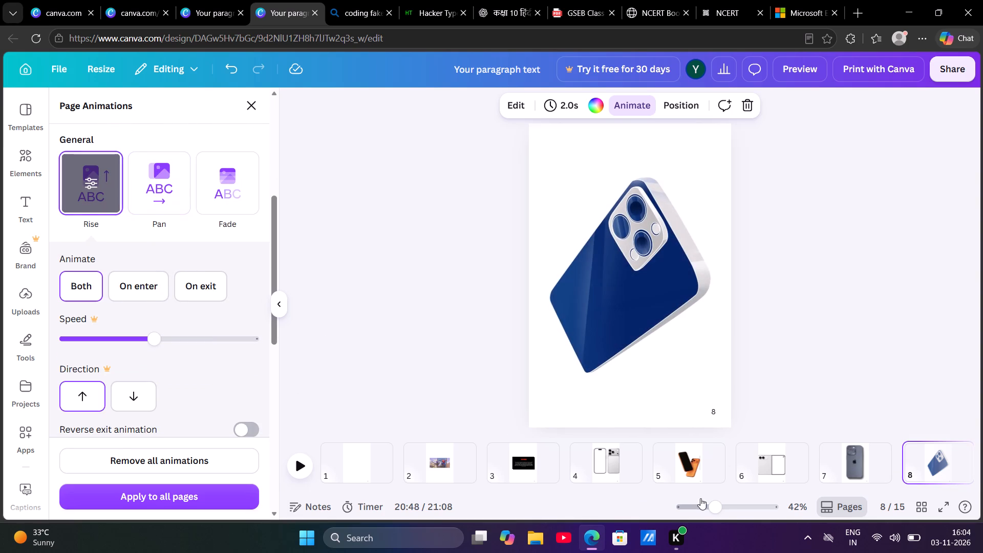
scroll(821, 478, "left", 4)
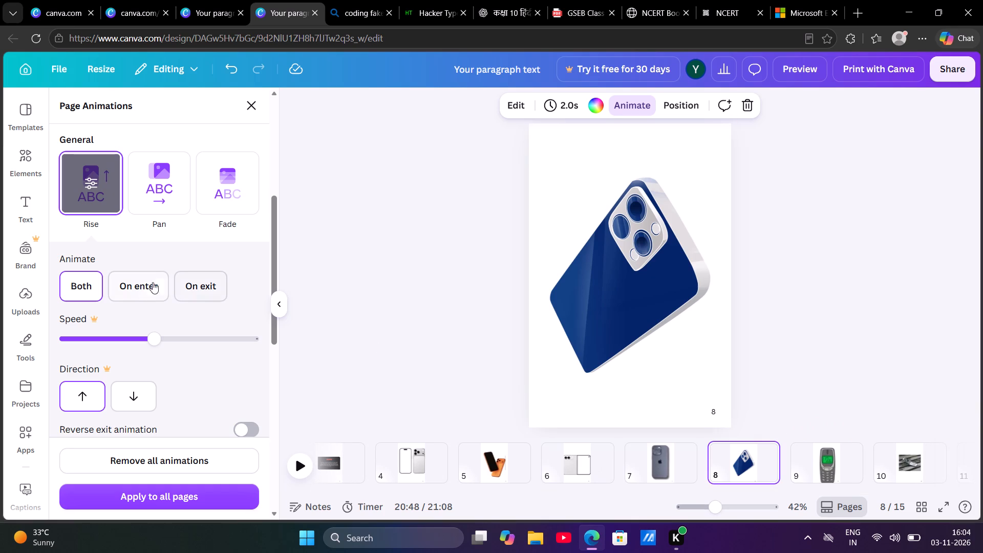
left_click(97, 201)
Play the page sequence from page 4, with the two silver iPhones, through to page 15 to check timings and animations.
left_click(670, 462)
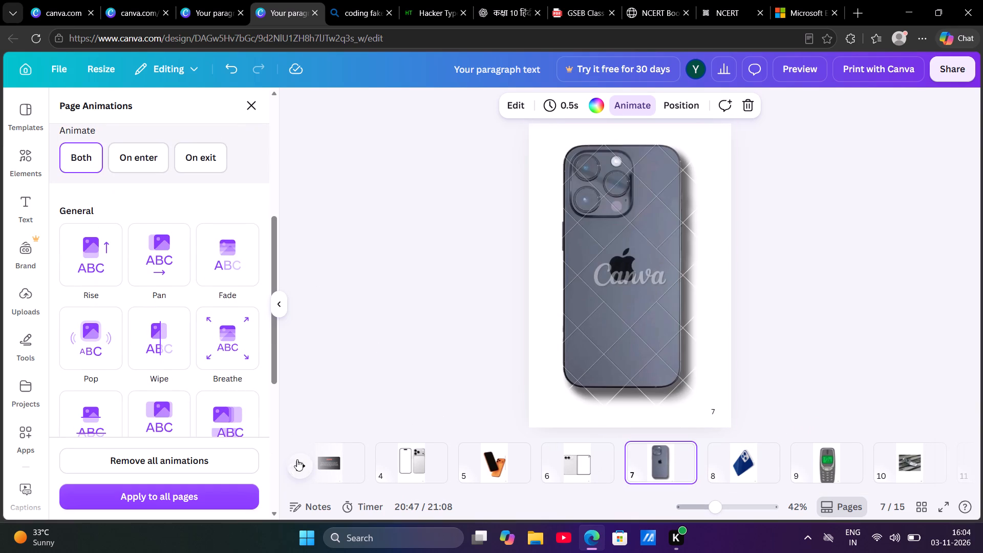
left_click(431, 461)
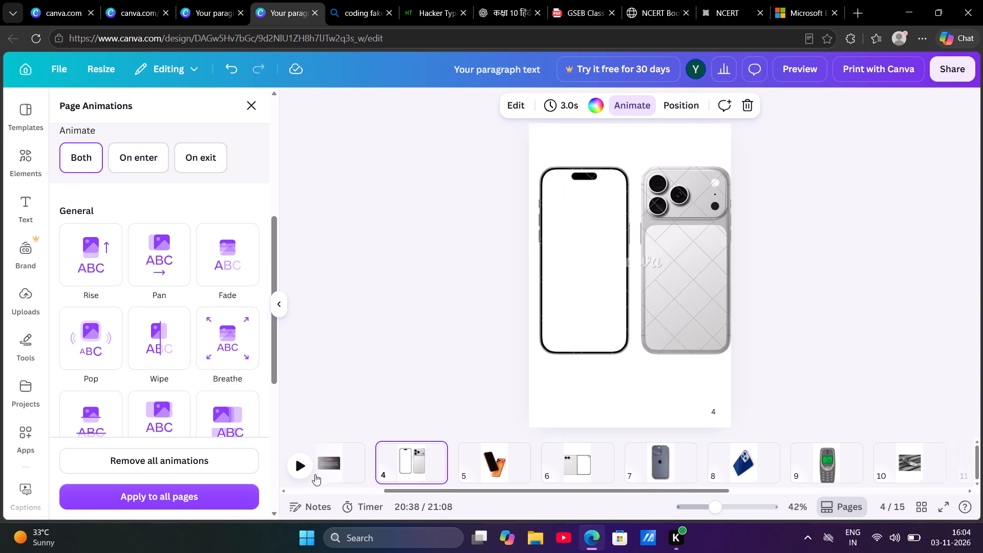
left_click(297, 469)
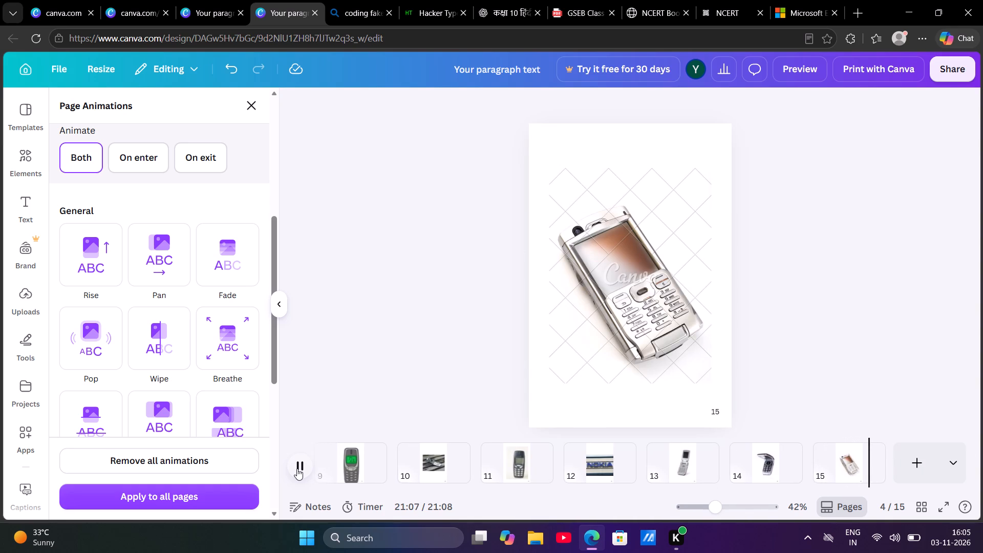
scroll(297, 469, "left", 1)
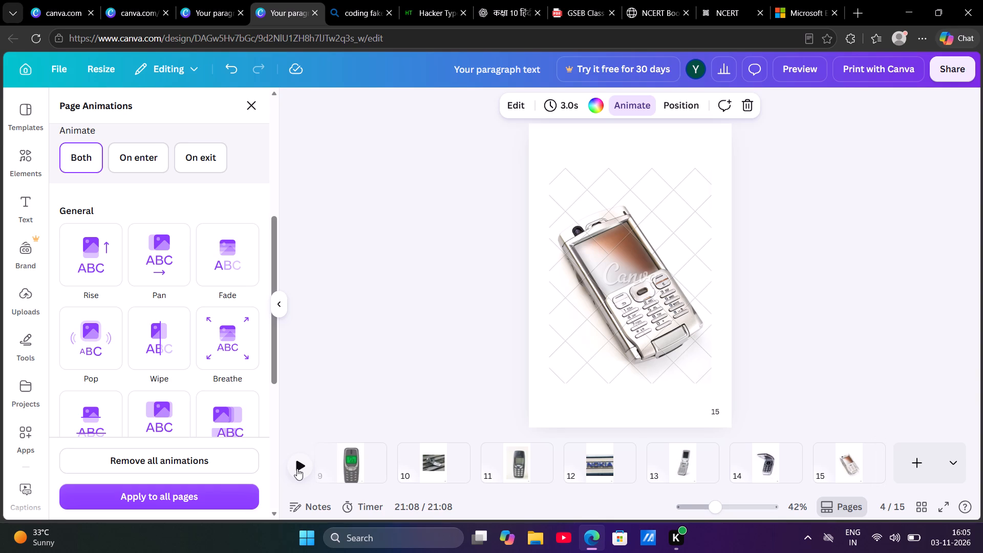
scroll(297, 469, "left", 1)
Apply the page animation of page 4, with the two silver iPhones, to all pages.
left_click(165, 492)
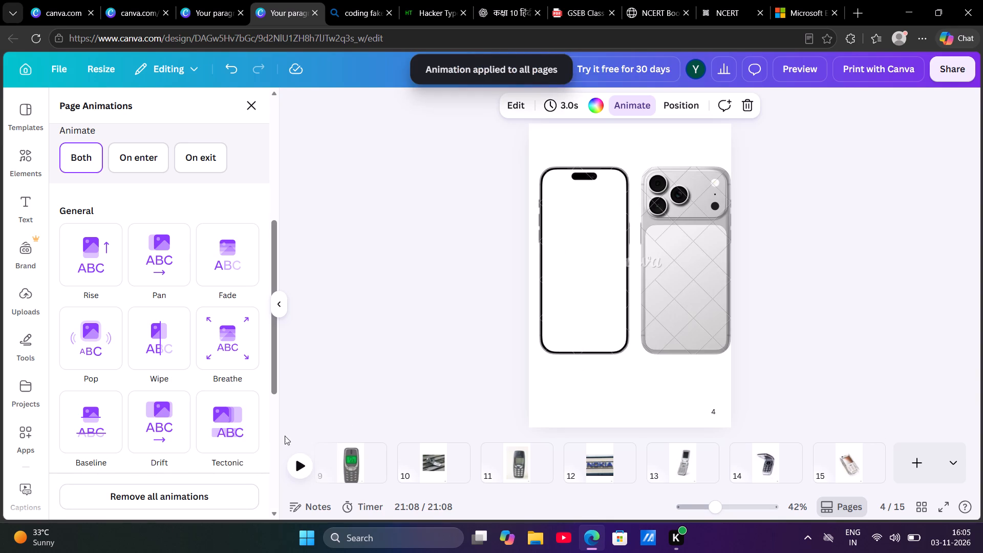
Play the video from page 1, stop it after the opening seconds, and close the page animation settings.
left_click(290, 467)
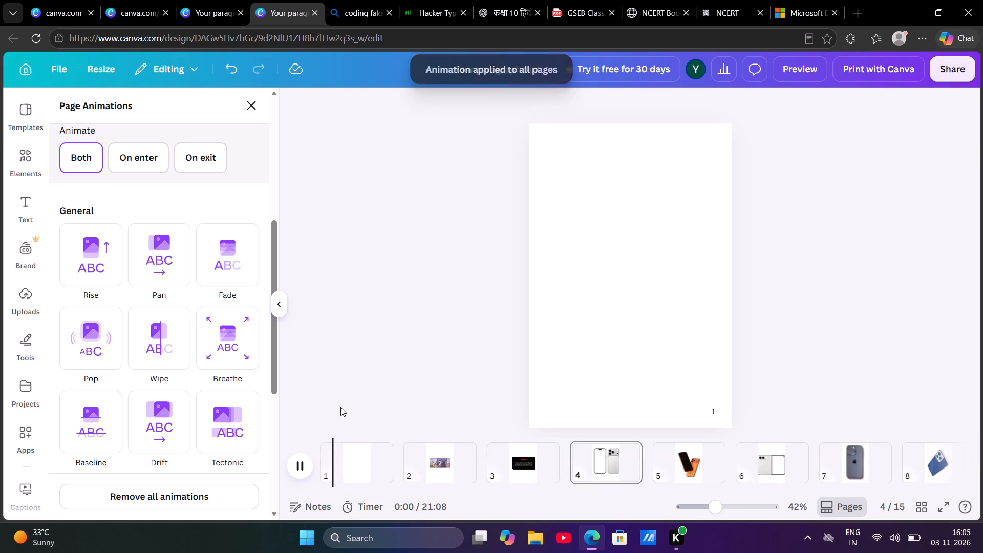
left_click(365, 386)
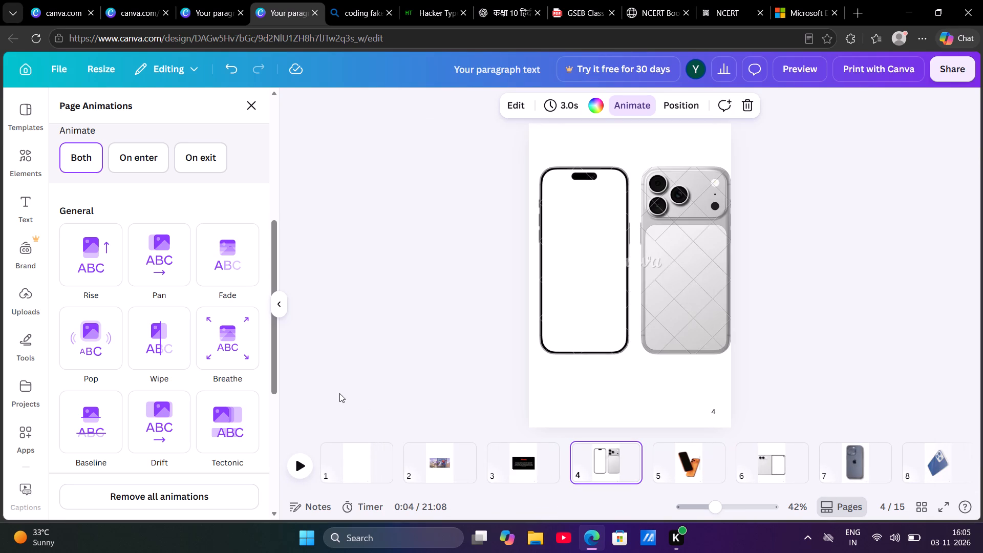
left_click(339, 393)
left_click(339, 393)
triple_click(339, 393)
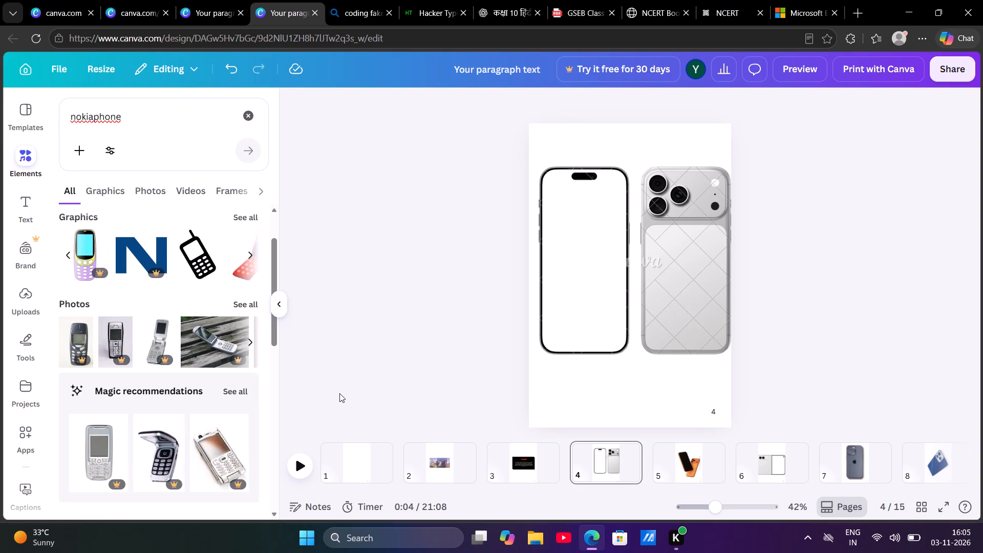
Examine the photo, video and frame results of the "nokiaphone" element search.
left_click_drag(339, 393, 190, 350)
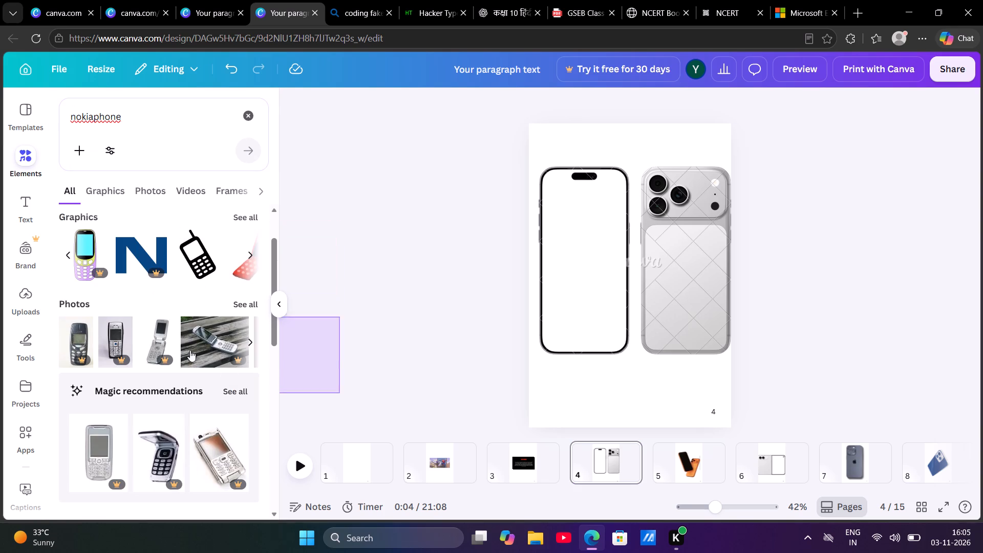
left_click_drag(190, 350, 199, 404)
scroll(199, 404, "down", 4)
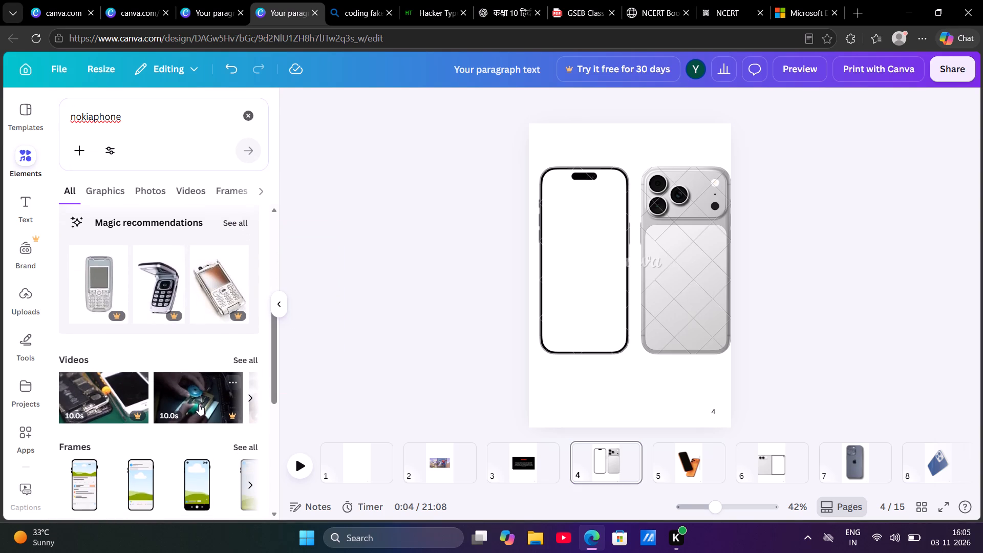
scroll(199, 404, "down", 1)
scroll(199, 404, "left", 2)
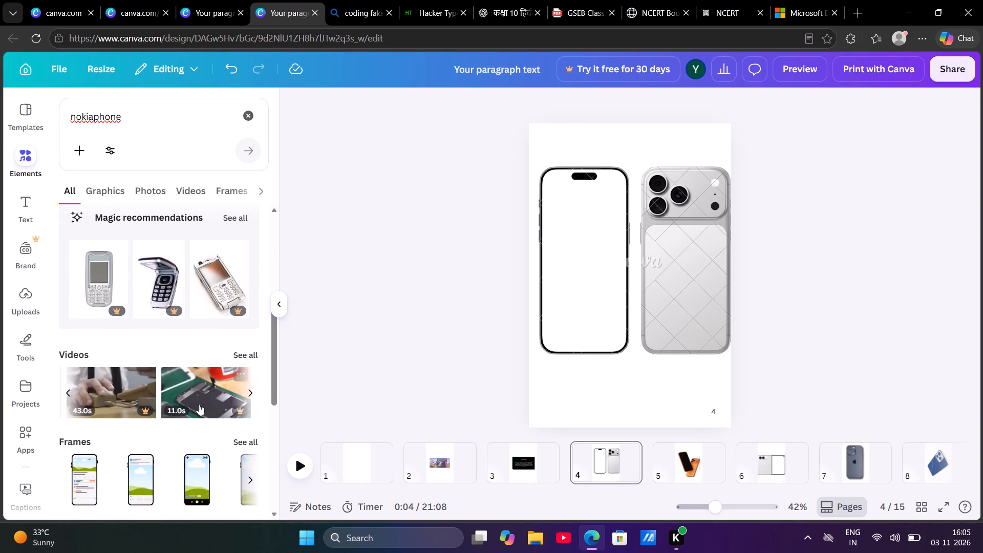
scroll(199, 404, "left", 3)
scroll(199, 404, "down", 1)
scroll(199, 404, "up", 2)
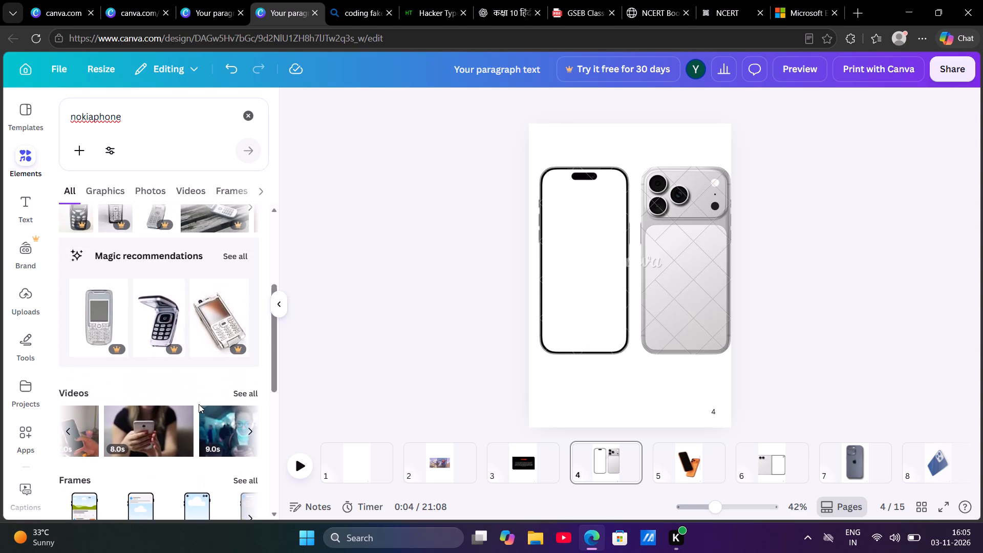
Replace the element search term with "ique phone" and run the search.
left_click(157, 120)
key("BackSpace")
key("BackSpace")
key("BackSpace")
key("BackSpace")
key("BackSpace")
key("BackSpace")
key("BackSpace")
key("BackSpace")
key("BackSpace")
key("BackSpace")
key("BackSpace")
key("BackSpace")
key("BackSpace")
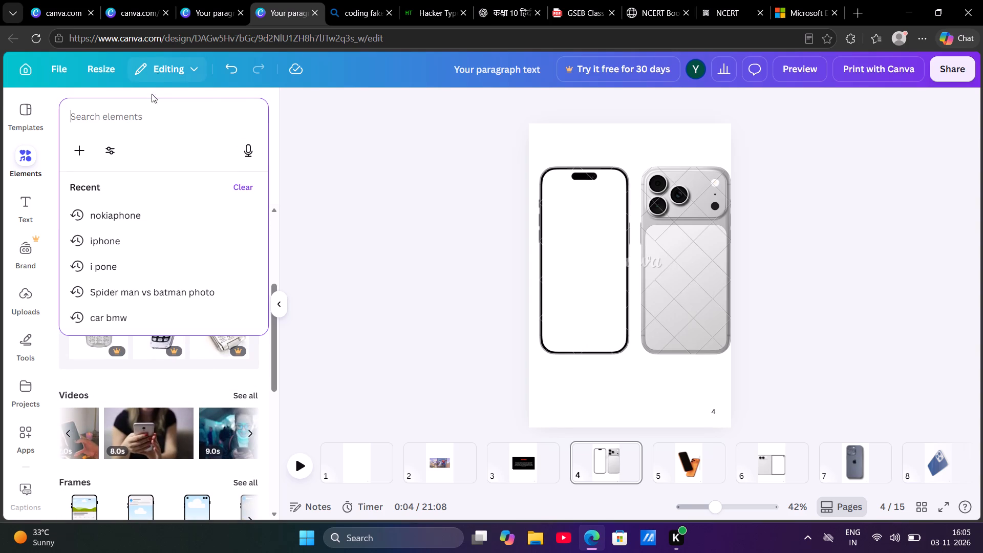
left_click(151, 119)
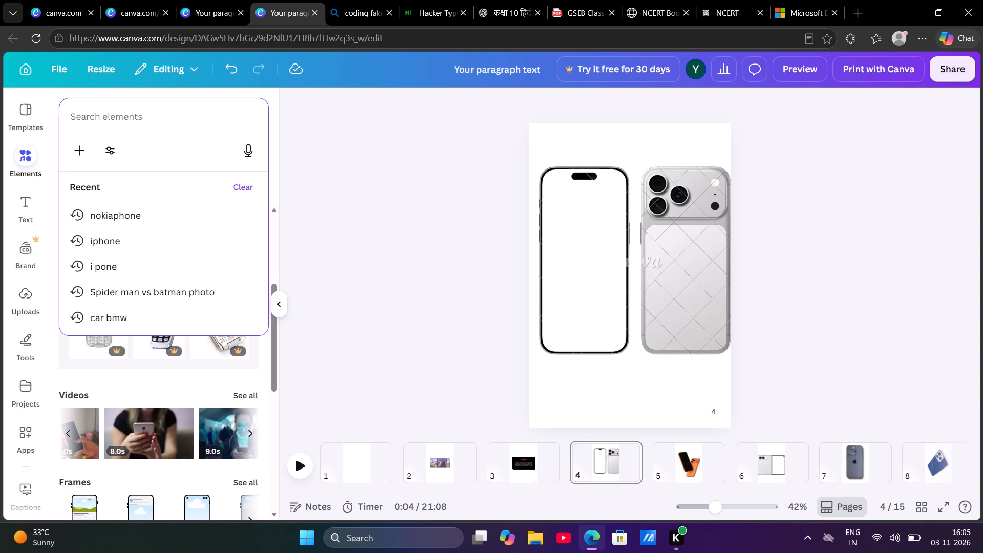
left_click(144, 112)
left_click(144, 112)
left_click_drag(144, 112, 145, 117)
left_click(145, 117)
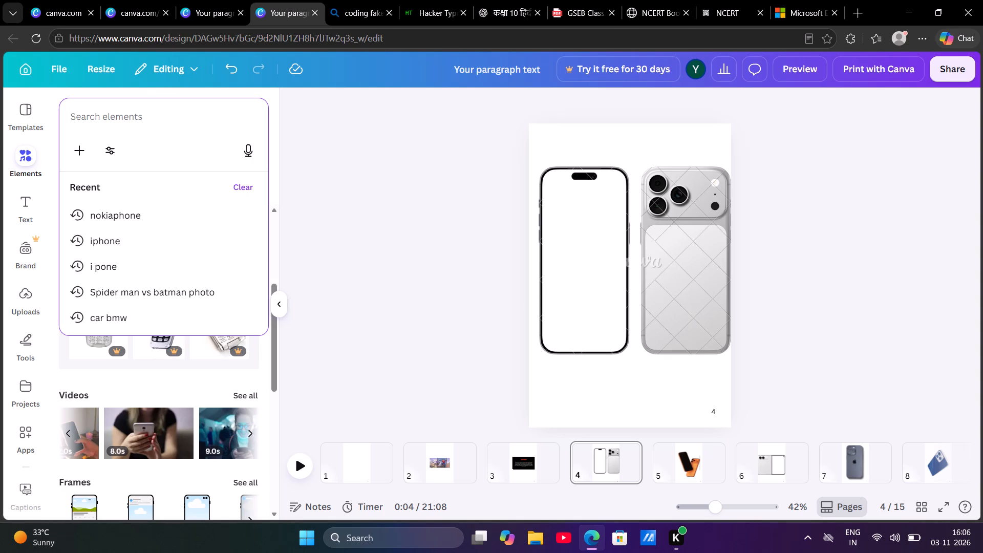
left_click(143, 117)
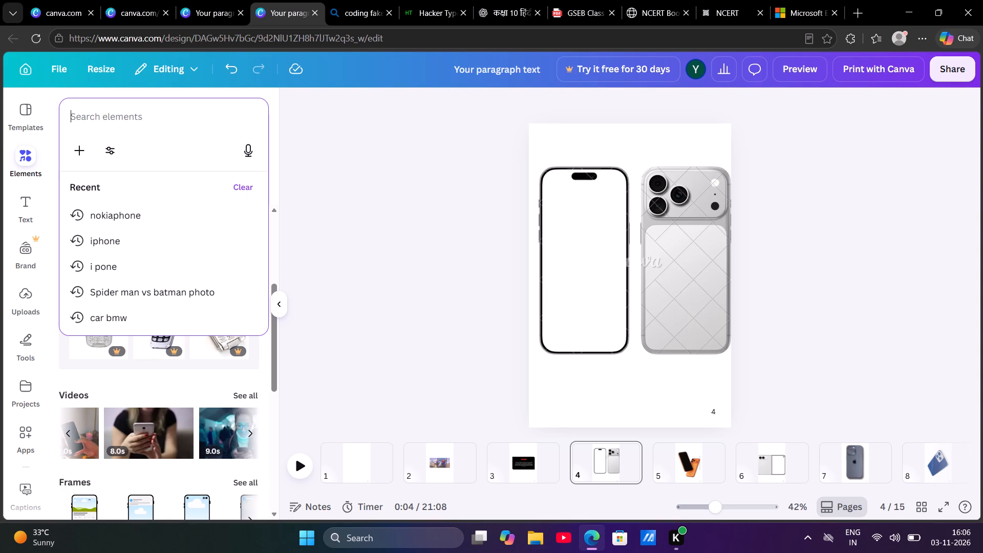
triple_click(143, 117)
left_click(143, 117)
left_click(143, 117)
key("i")
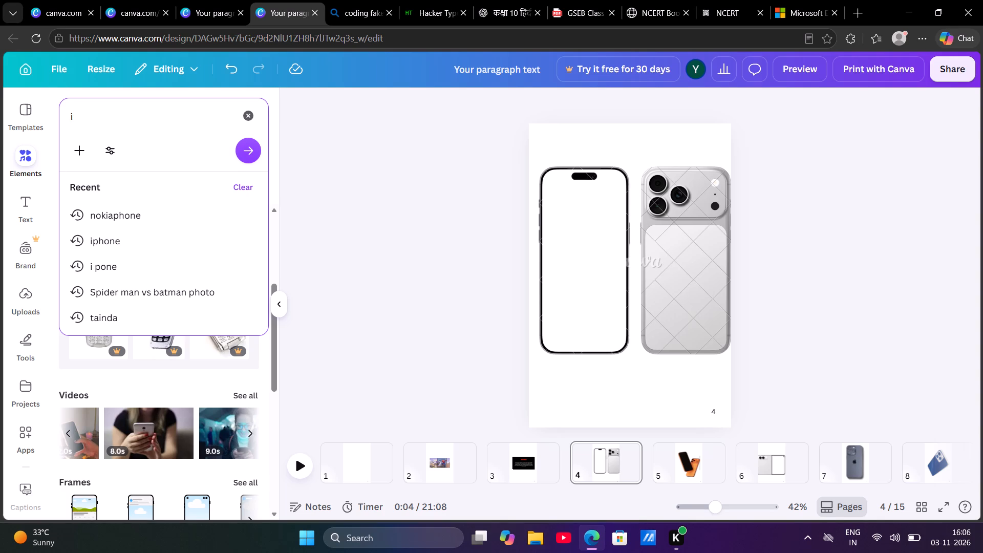
key("q")
key("u")
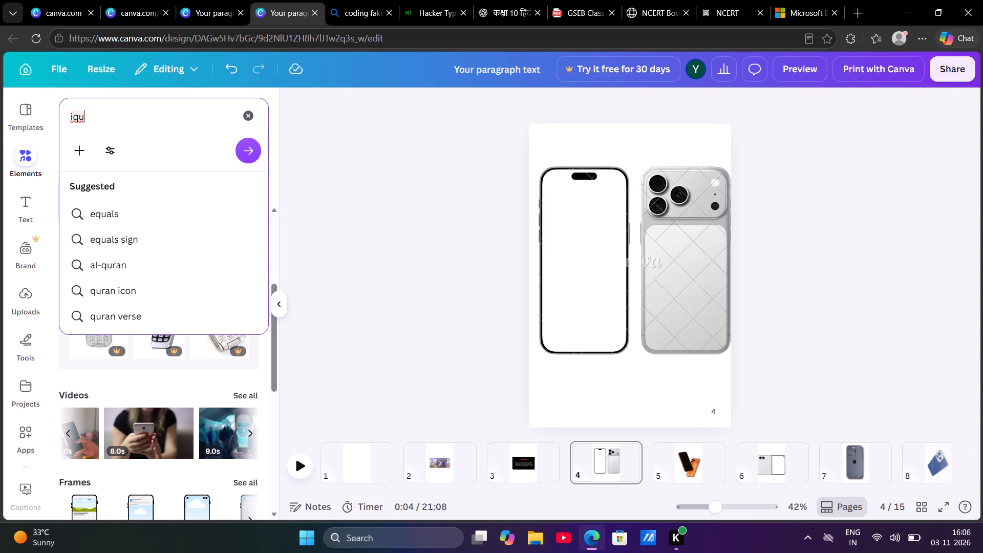
key("e")
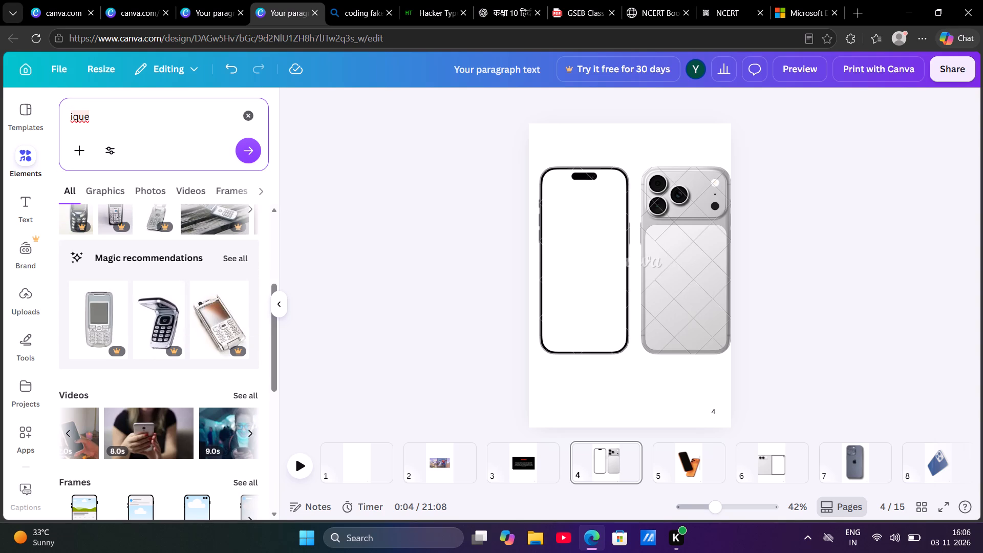
key("space")
key("p")
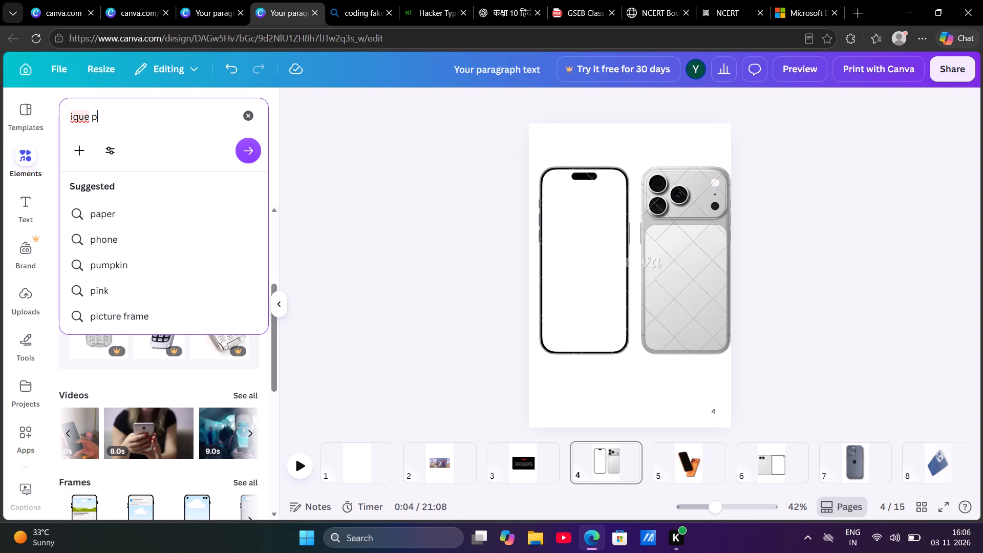
key("h")
key("o")
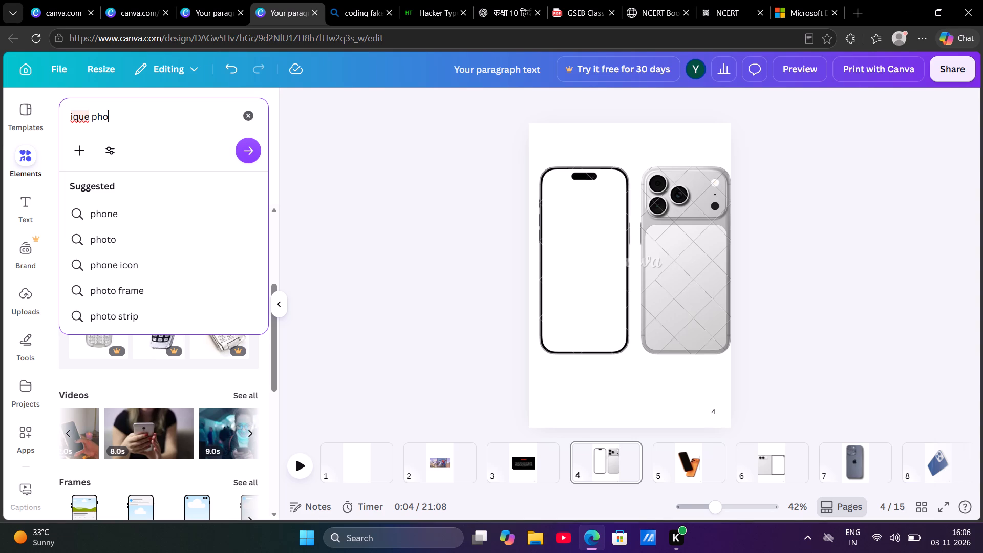
key("n")
key("e")
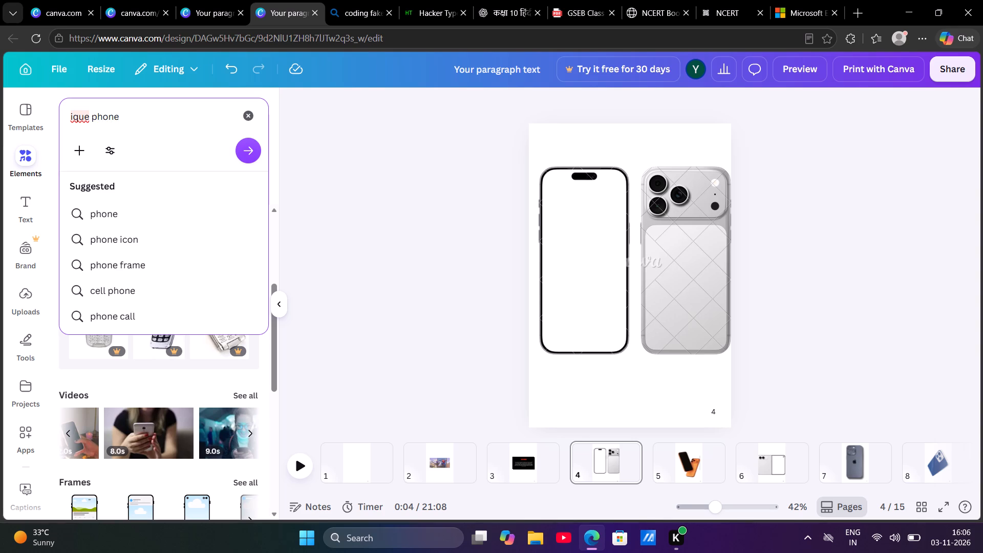
key("Return")
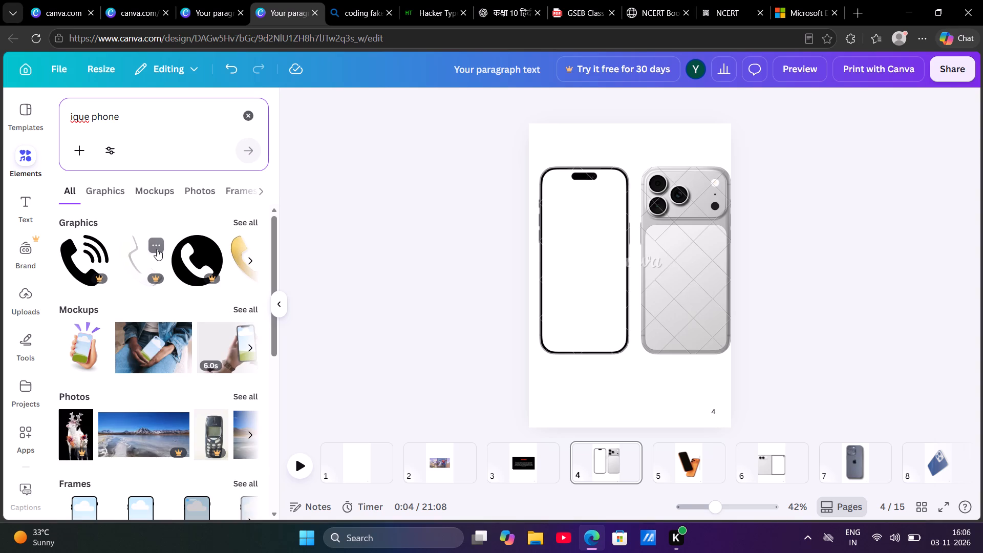
Change the element search to "phone icon" and look through the frames, 3D, mockup, video and audio results.
left_click(89, 115)
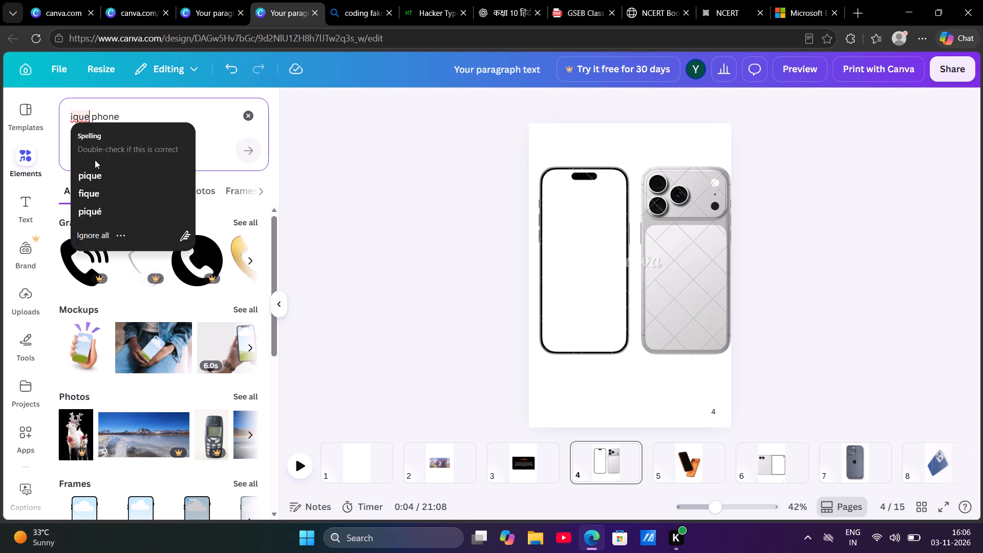
left_click(192, 117)
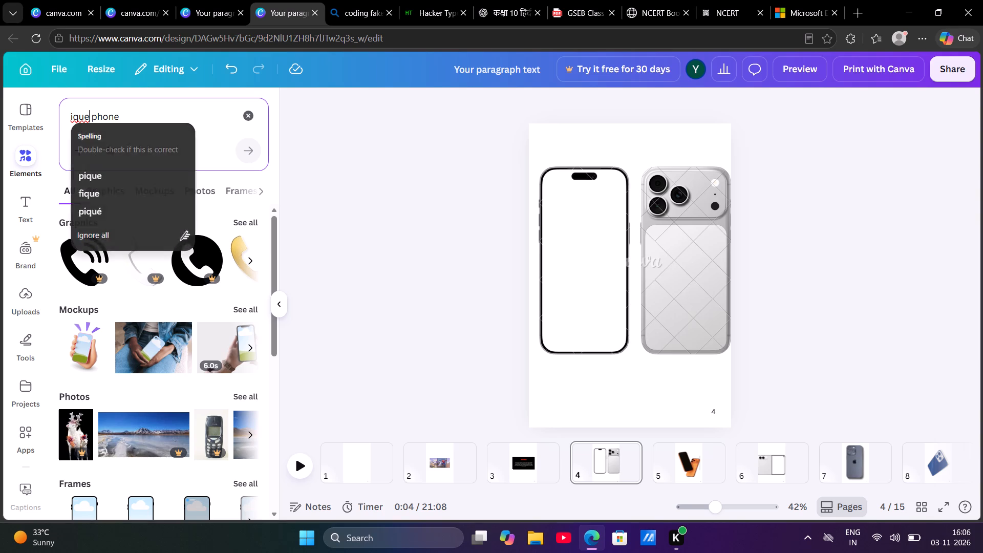
left_click(91, 115)
left_click(91, 115)
left_click(91, 115)
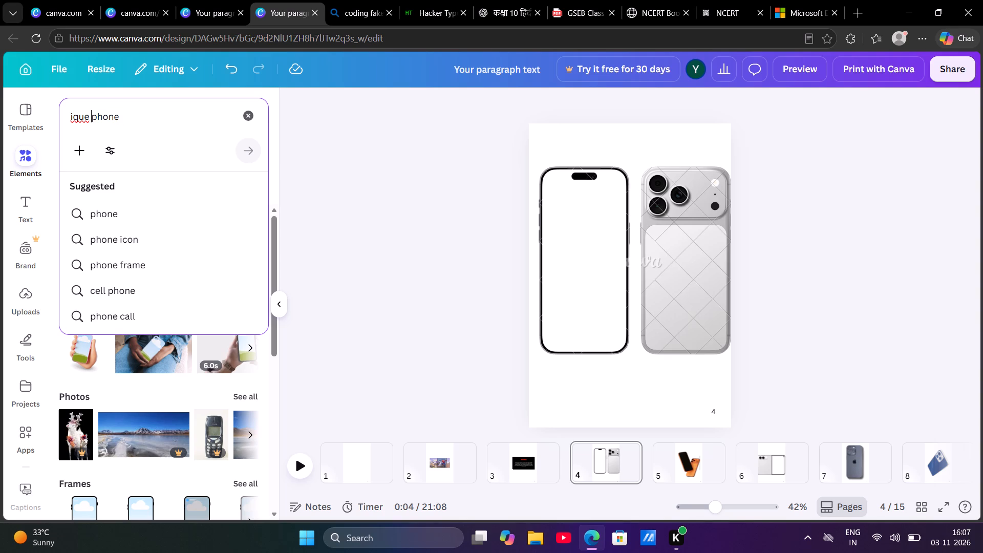
key("BackSpace")
key("BackSpace")
key("BackSpace")
key("BackSpace")
key("BackSpace")
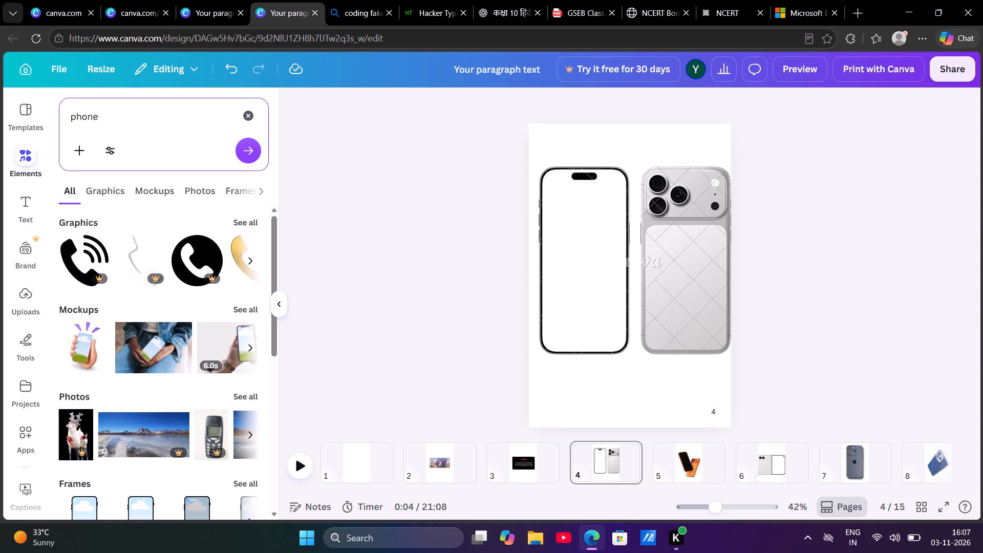
key("BackSpace")
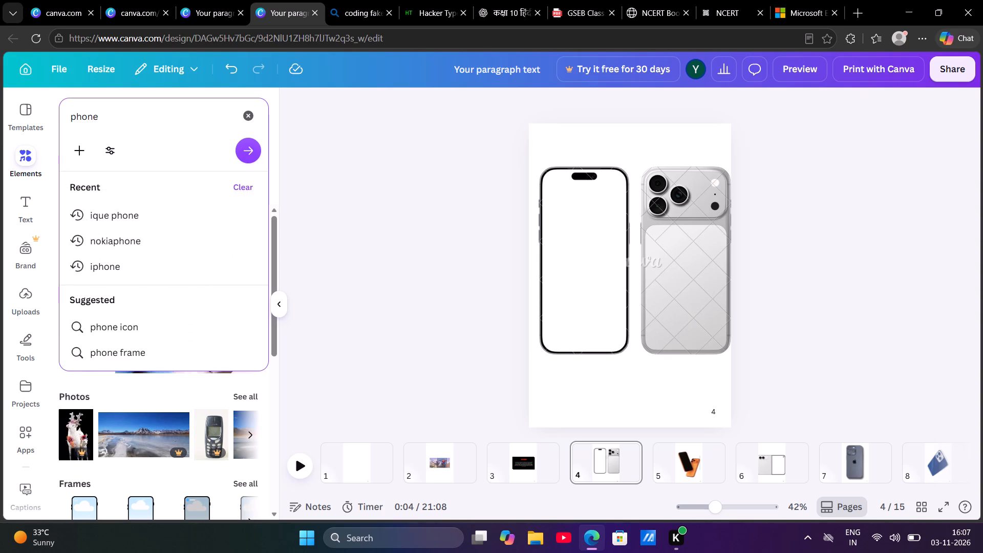
left_click(109, 320)
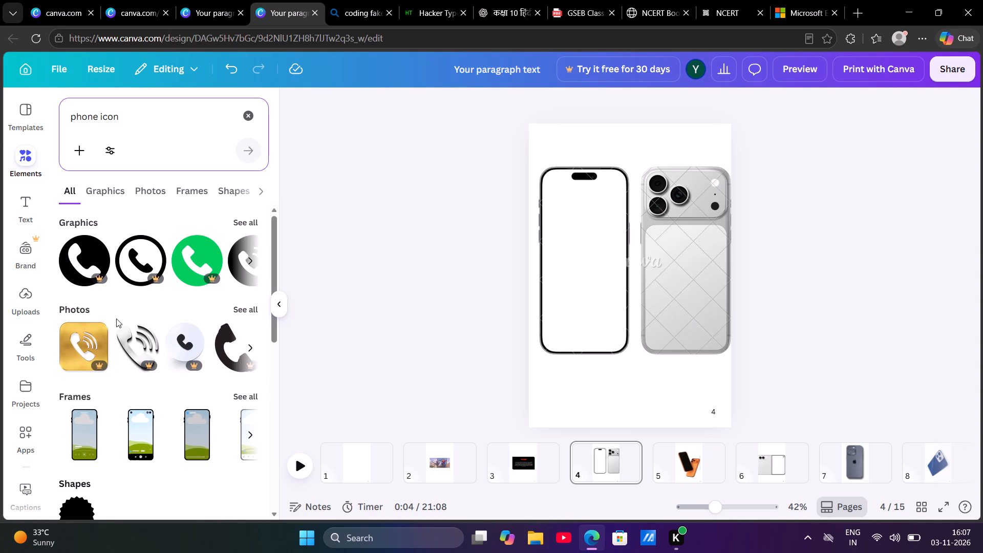
scroll(143, 385, "left", 1)
scroll(143, 385, "down", 7)
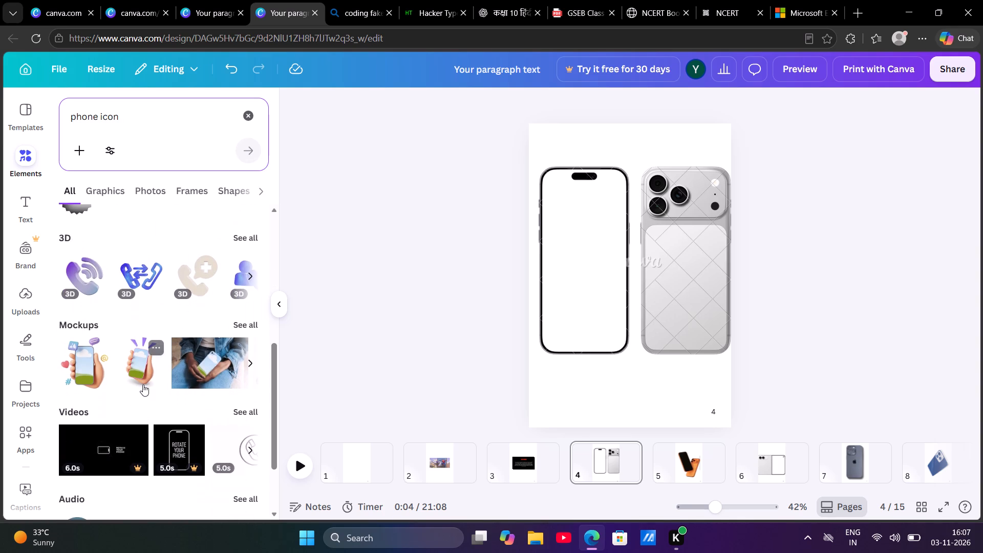
scroll(146, 351, "down", 1)
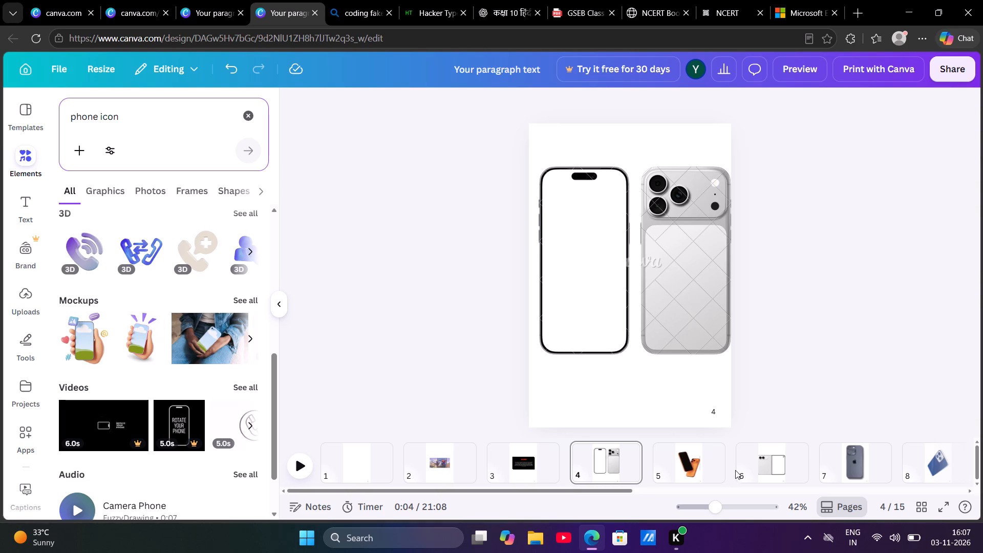
Add a new blank page at the end of the design, after page 15.
scroll(914, 466, "left", 5)
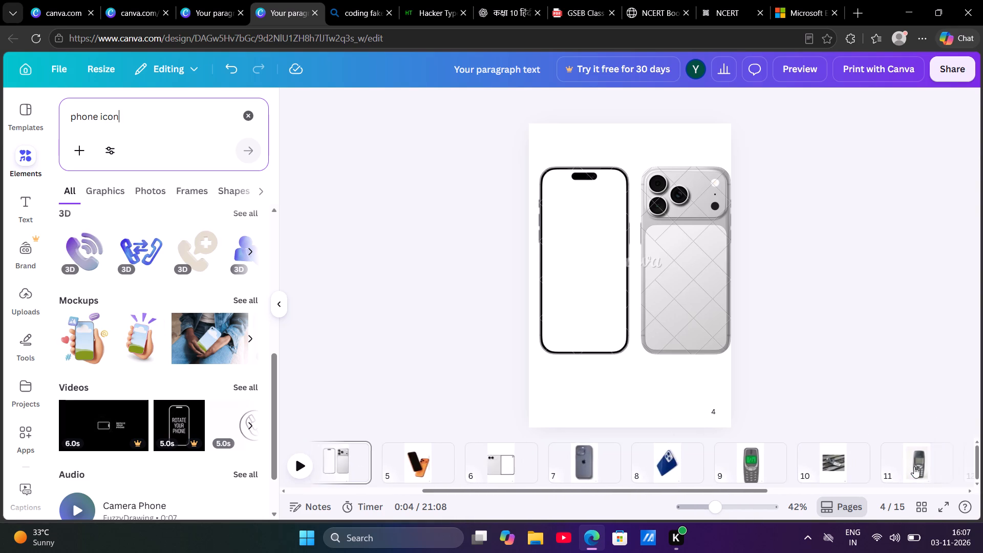
scroll(914, 466, "left", 4)
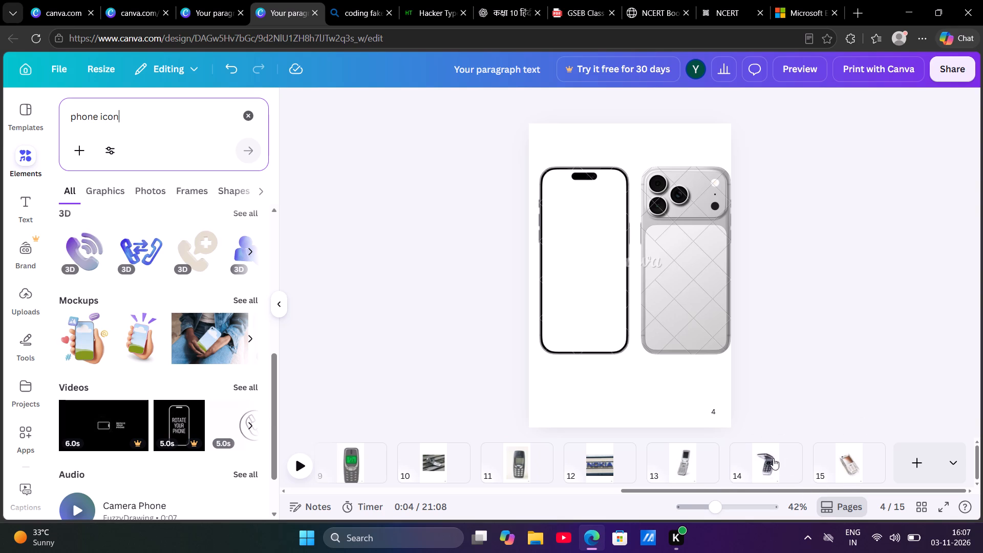
left_click(910, 474)
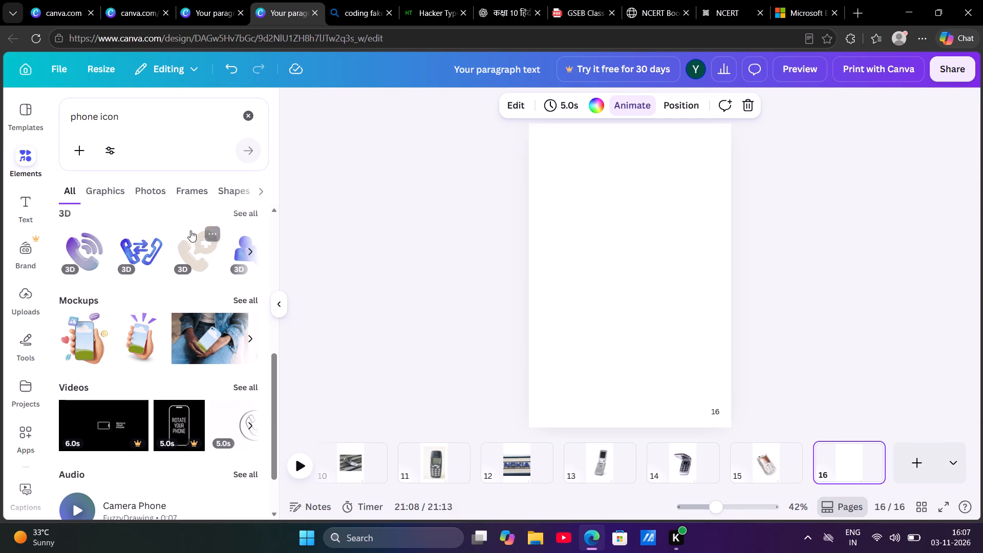
Replace the element search term with "van" and run the search.
left_click(124, 108)
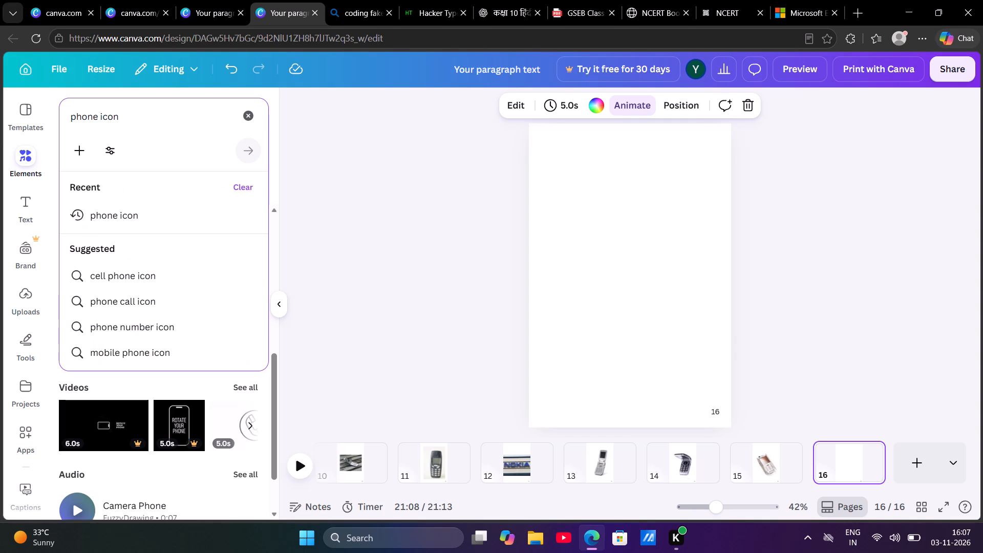
key("BackSpace")
key("BackSpace")
key("BackSpace")
key("BackSpace")
key("BackSpace")
key("BackSpace")
key("BackSpace")
key("BackSpace")
key("BackSpace")
key("BackSpace")
key("BackSpace")
key("BackSpace")
key("BackSpace")
key("BackSpace")
key("BackSpace")
key("BackSpace")
key("BackSpace")
key("BackSpace")
key("BackSpace")
key("BackSpace")
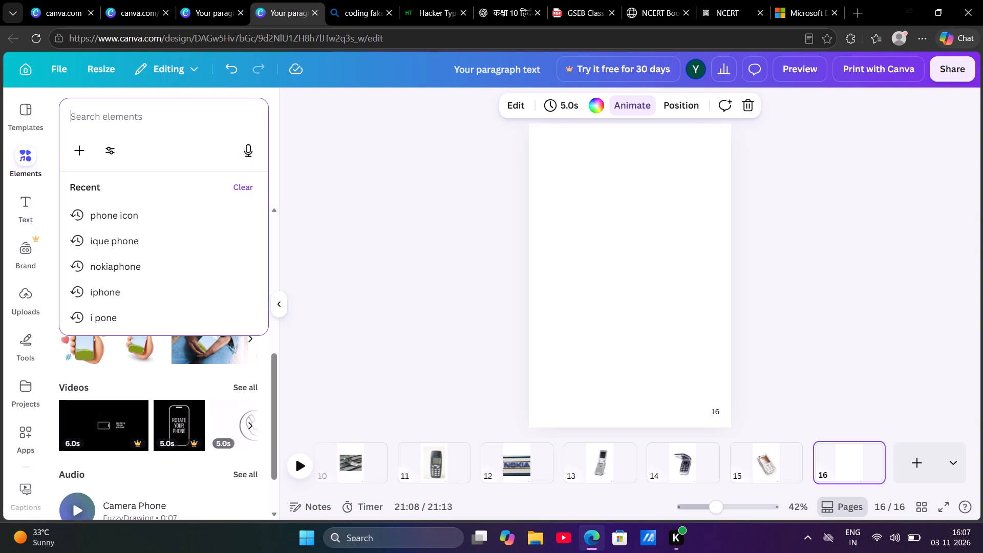
key("v")
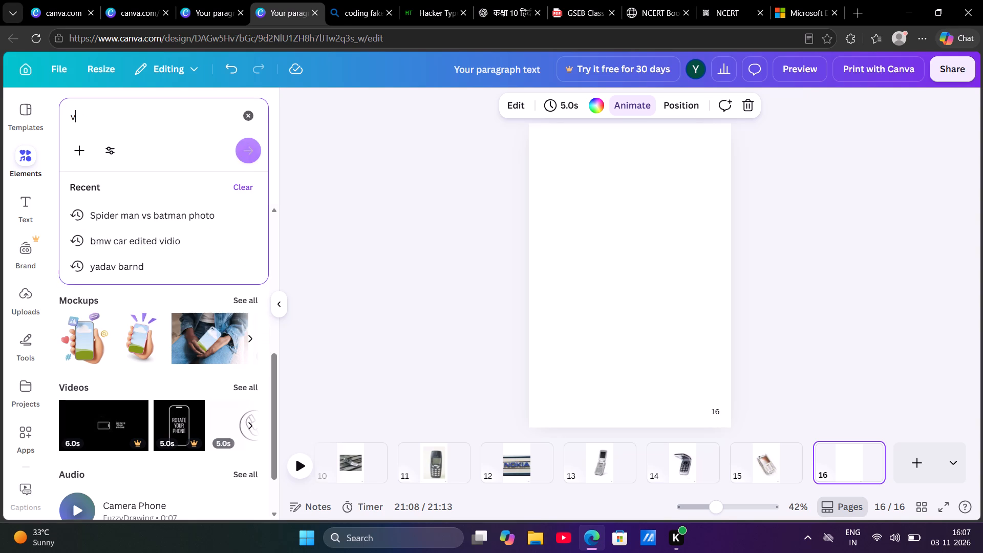
key("a")
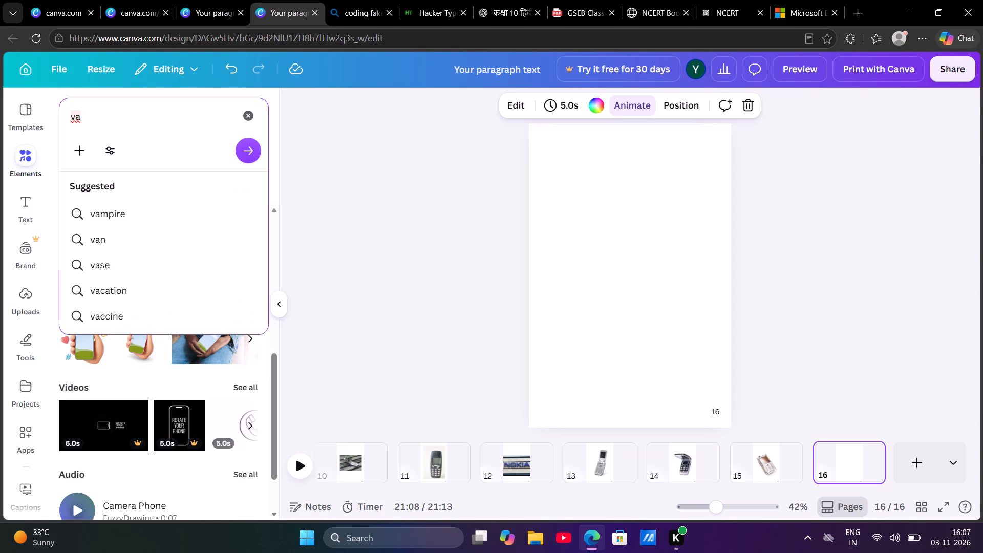
key("n")
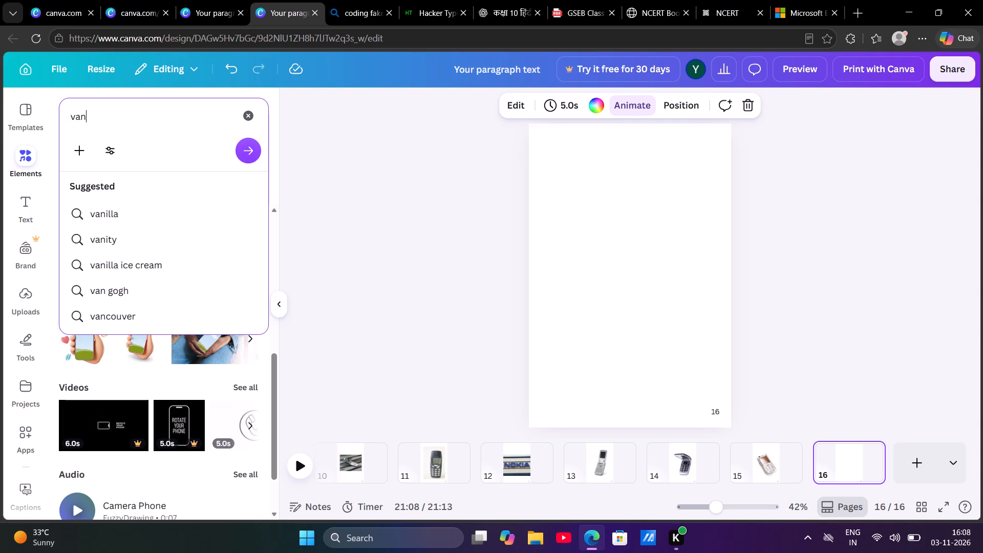
key("Return")
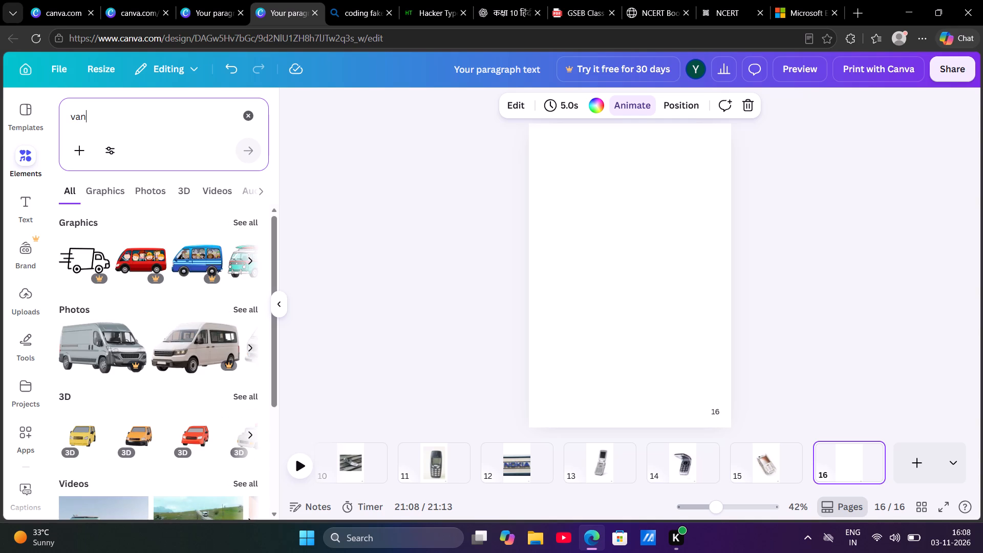
Find the photo of a white van parked in front of dark green trees and insert it on page 16.
scroll(177, 387, "left", 2)
scroll(249, 343, "left", 1)
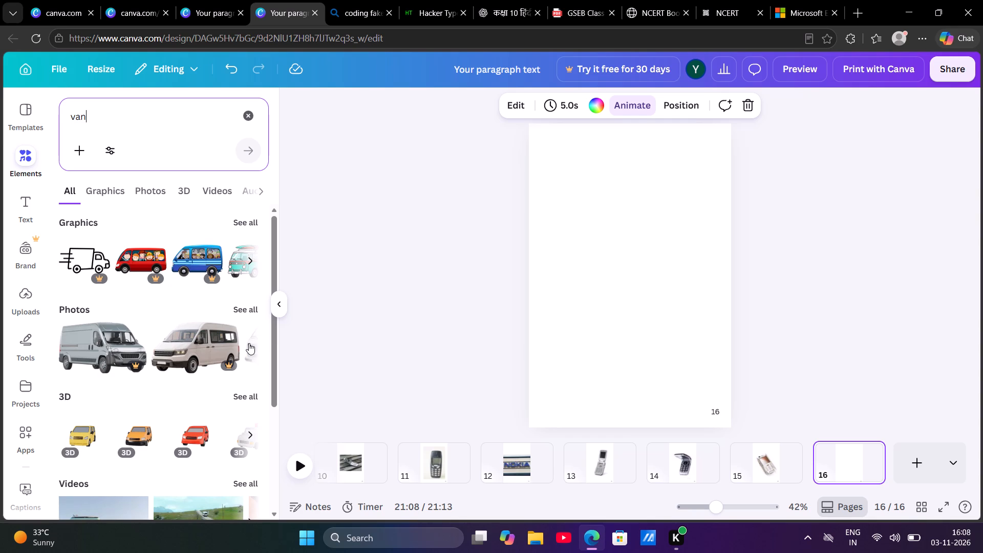
scroll(249, 343, "left", 1)
left_click(249, 343)
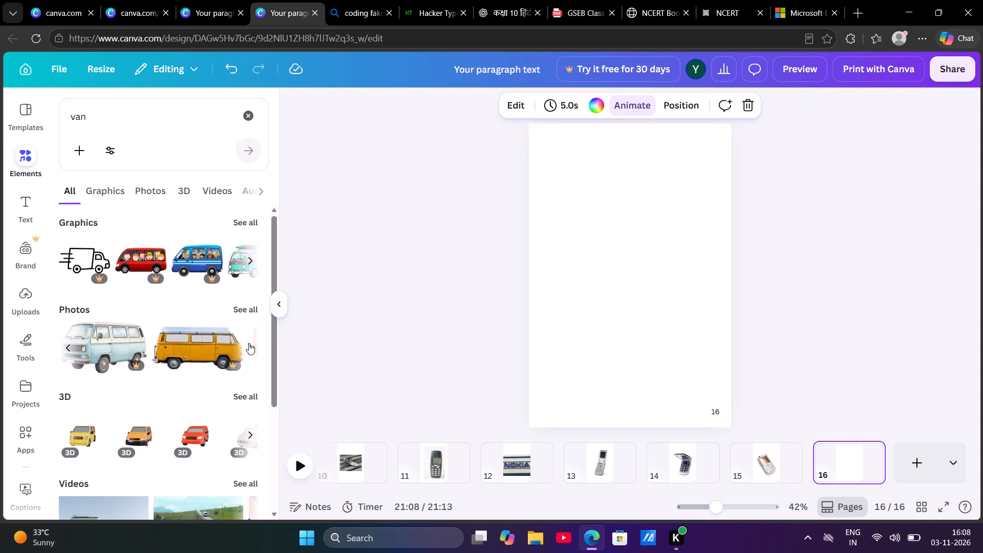
left_click(249, 343)
left_click(249, 343)
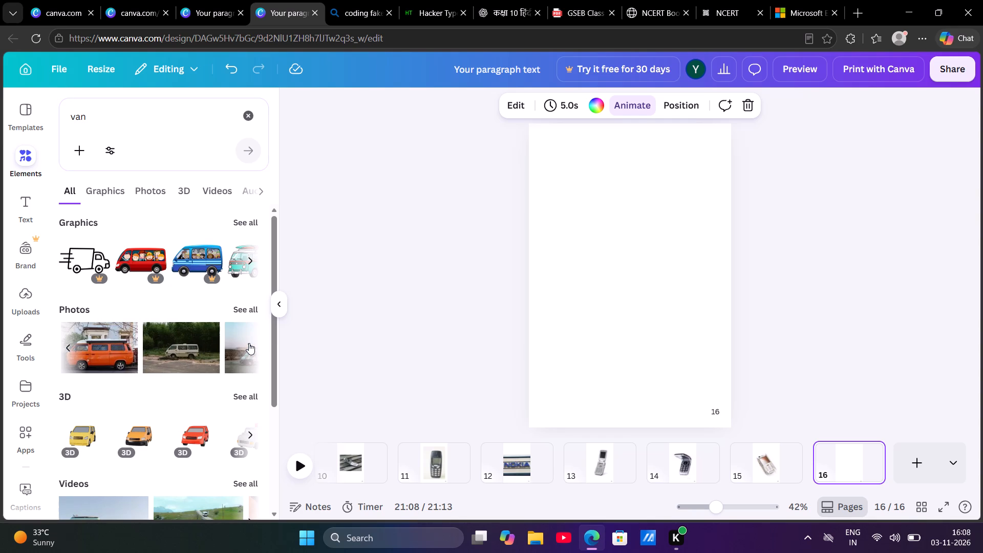
left_click(187, 361)
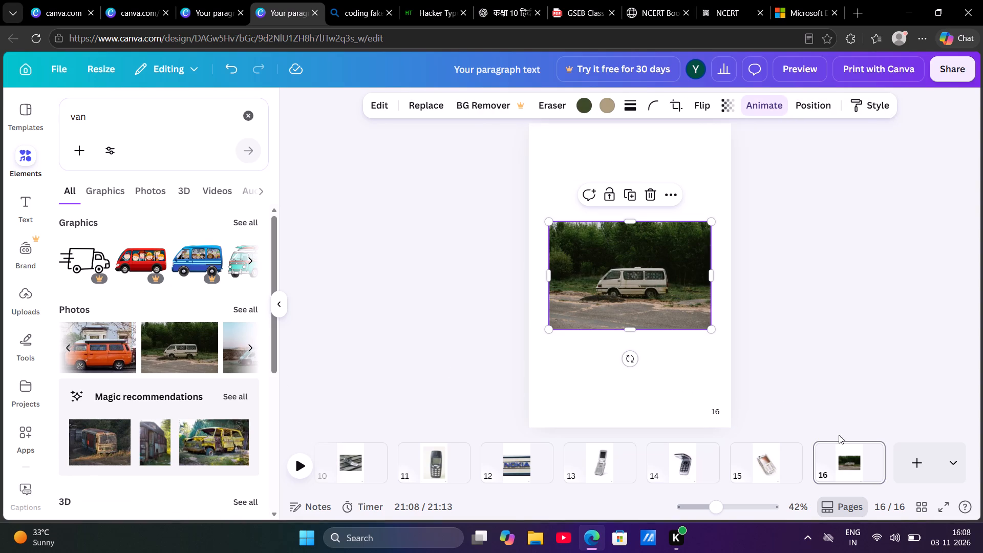
Add another blank page after the van photo page.
left_click(923, 471)
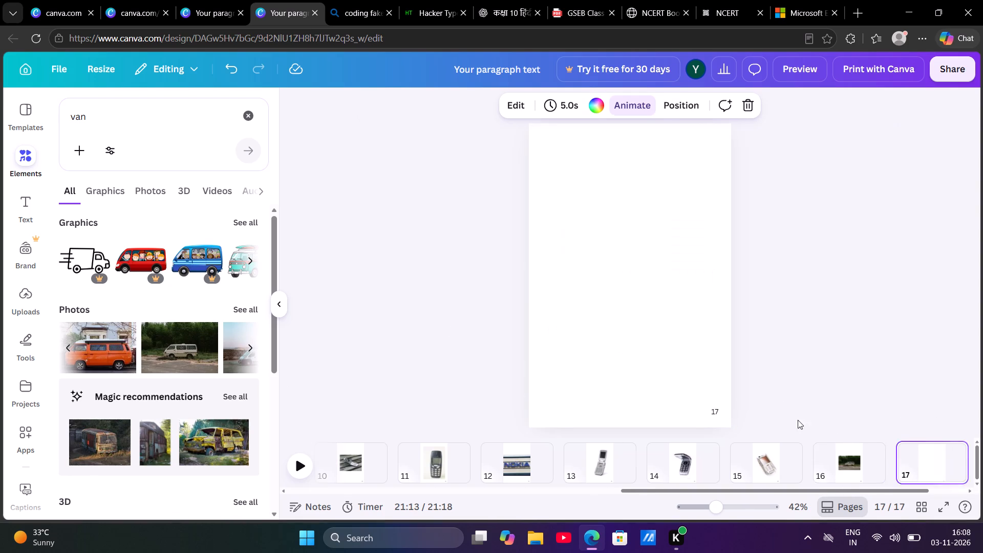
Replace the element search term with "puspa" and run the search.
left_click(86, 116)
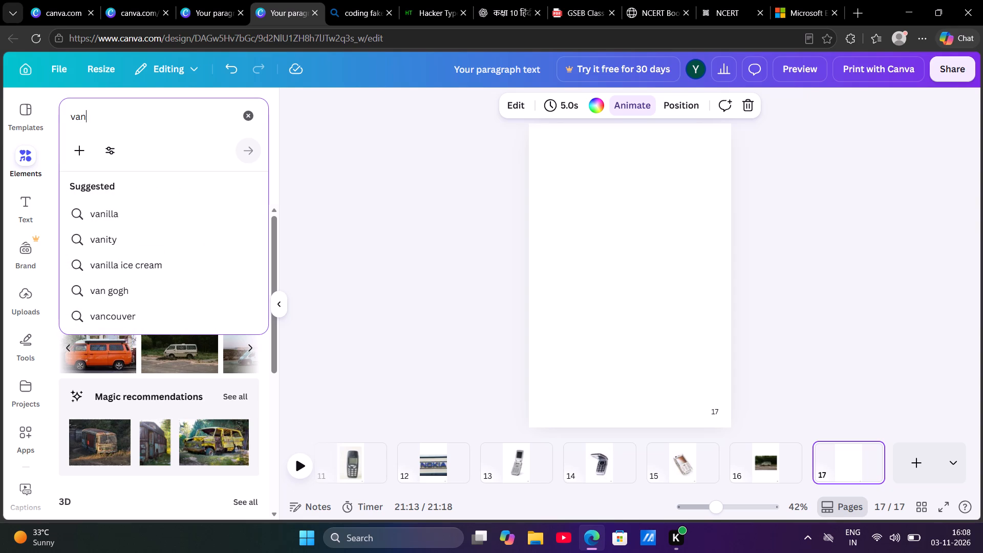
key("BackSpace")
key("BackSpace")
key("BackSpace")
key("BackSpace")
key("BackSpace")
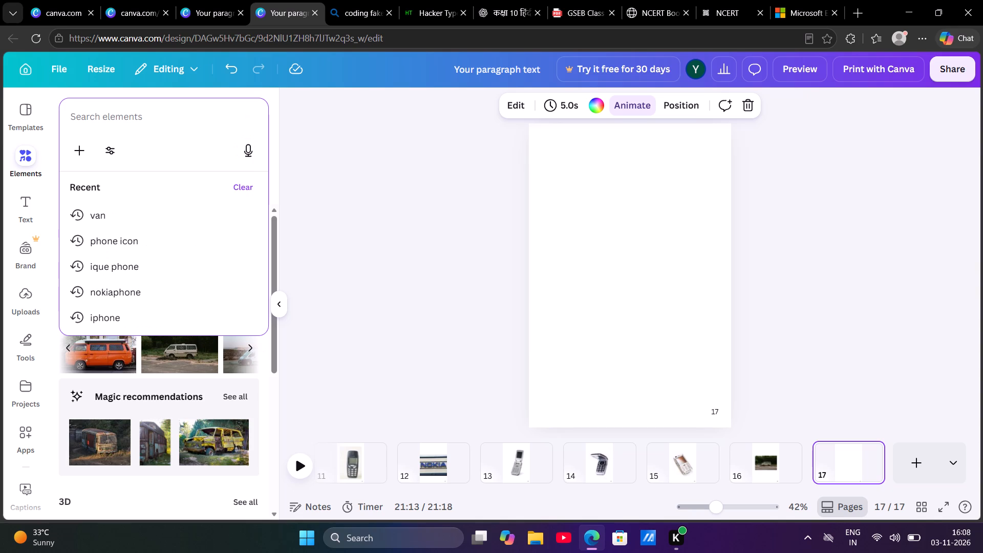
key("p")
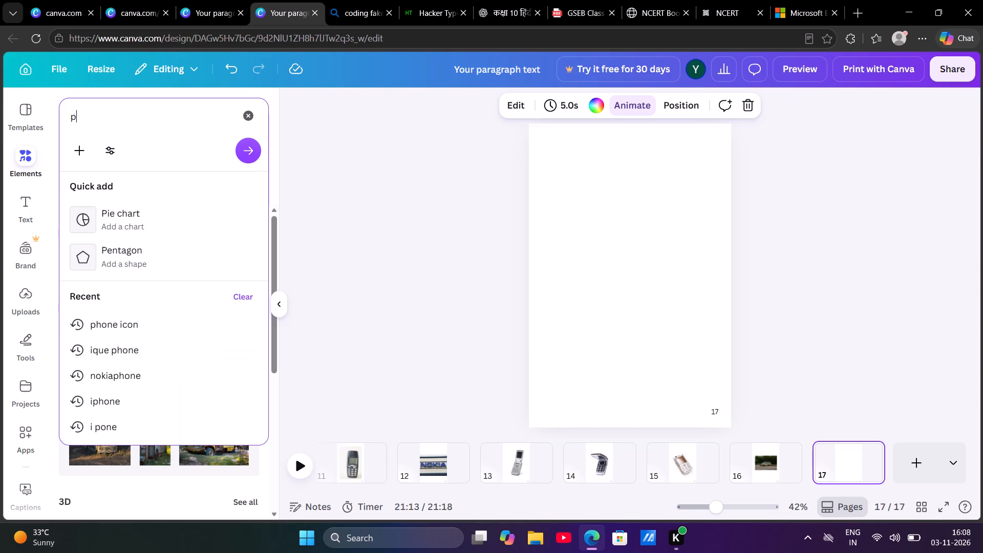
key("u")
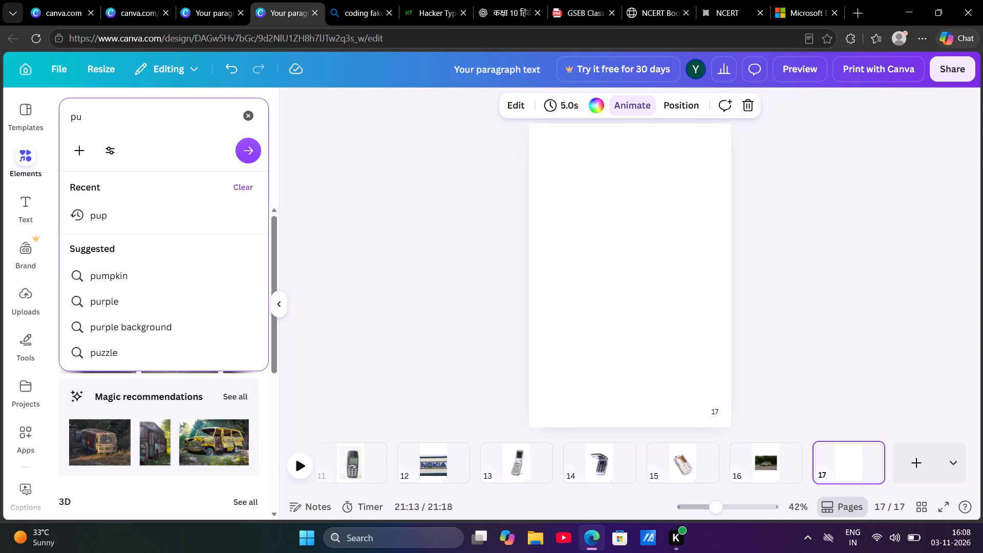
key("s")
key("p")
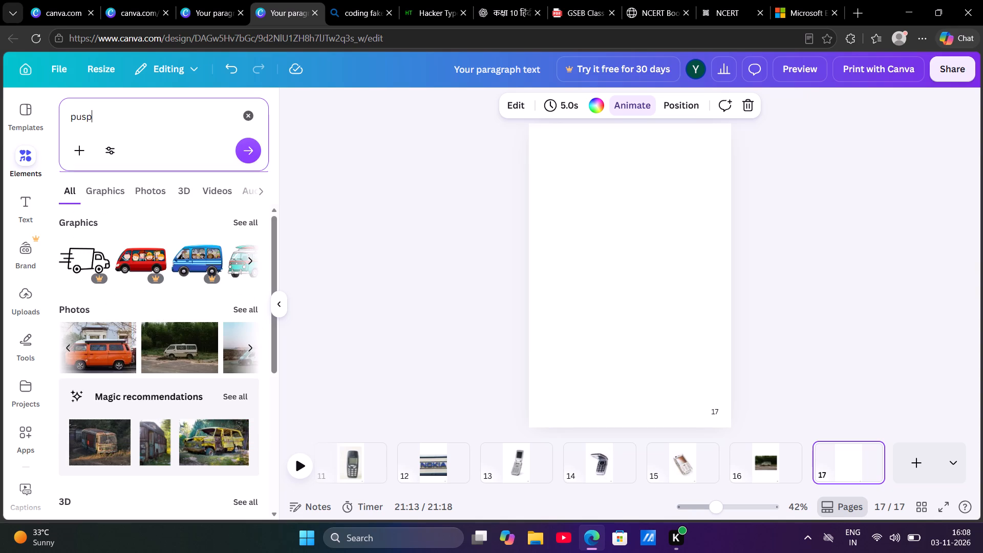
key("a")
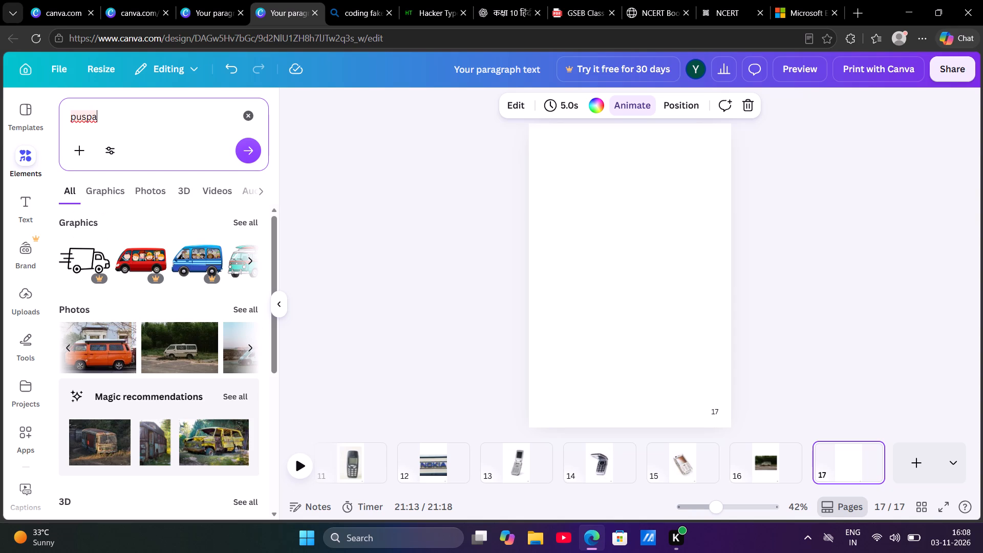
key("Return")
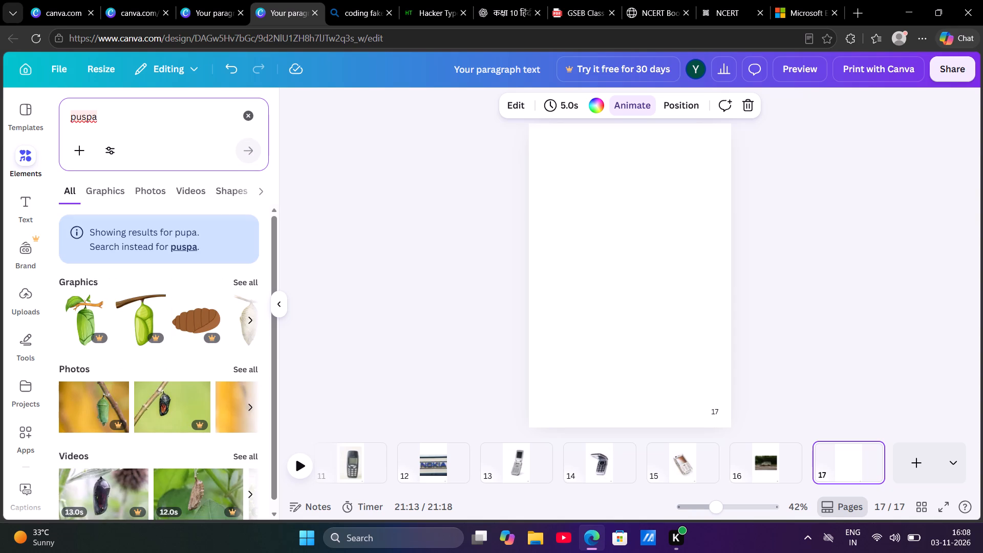
Replace the element search term with "pc sistam" and run the search.
key("BackSpace")
key("BackSpace")
key("BackSpace")
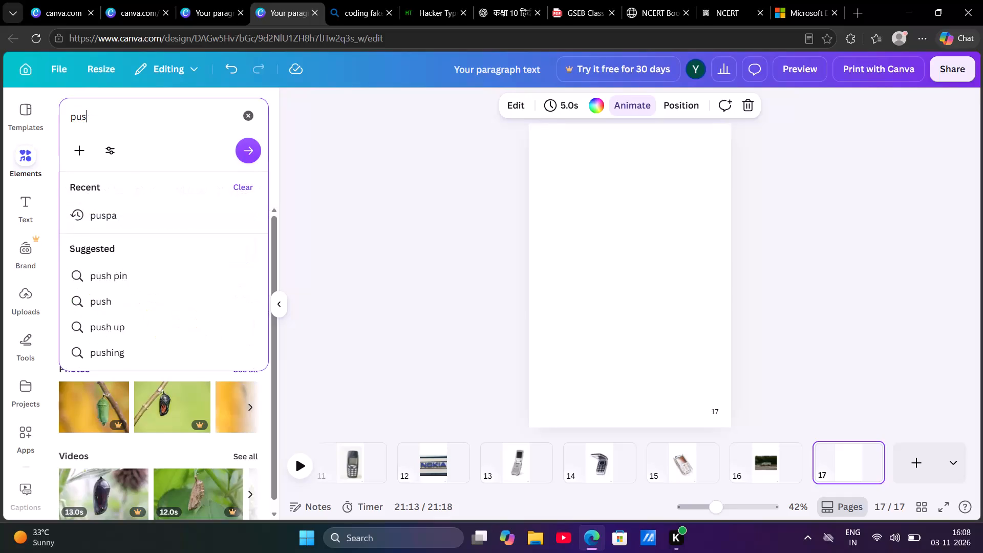
key("BackSpace")
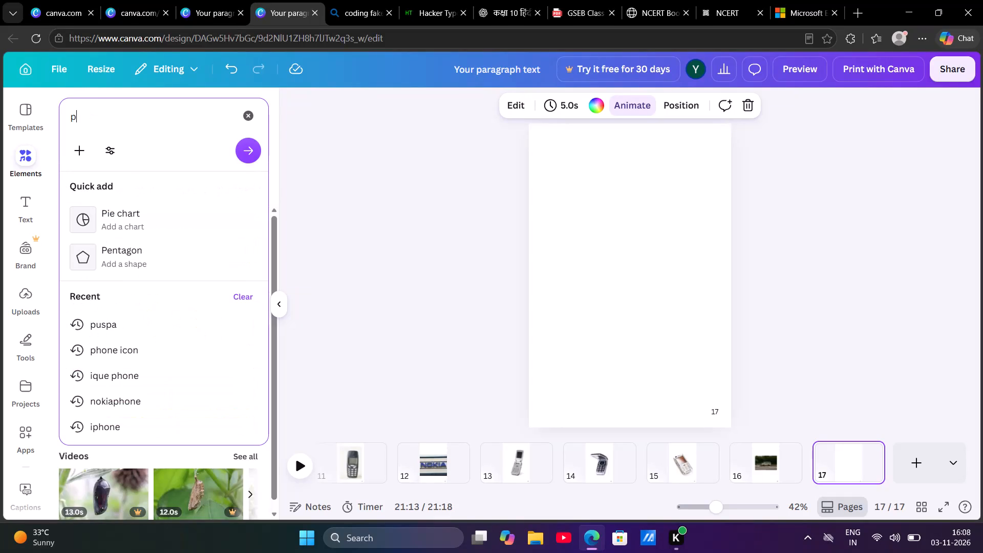
key("BackSpace")
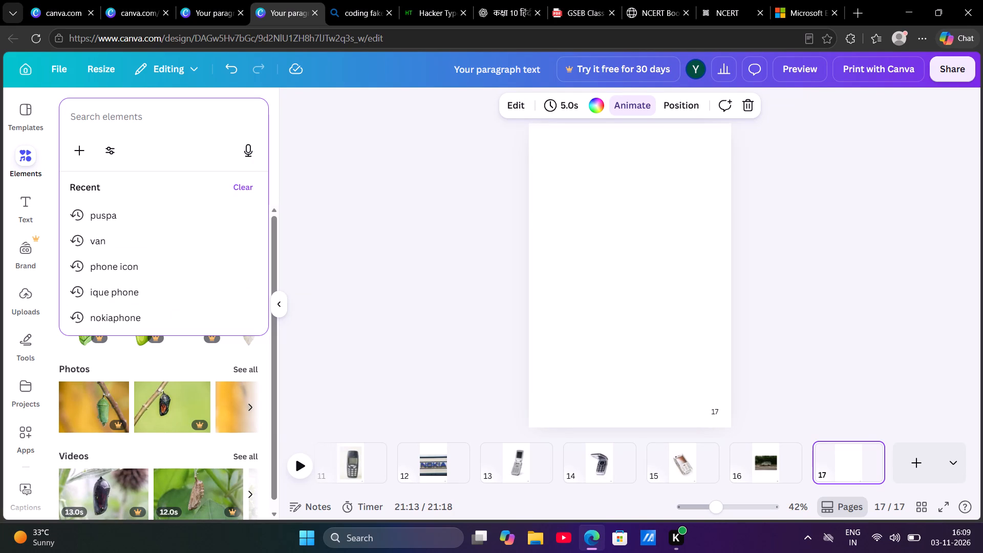
key("p")
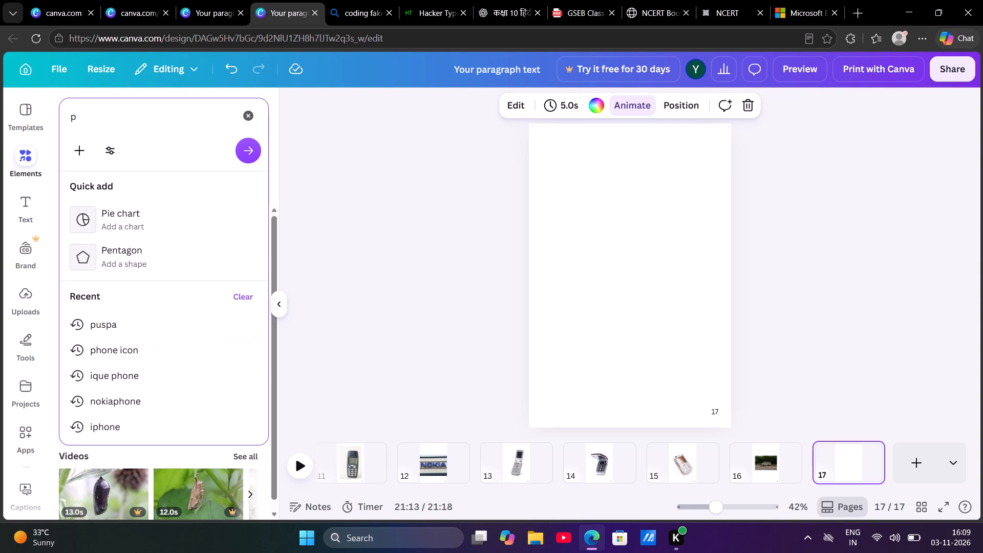
key("c")
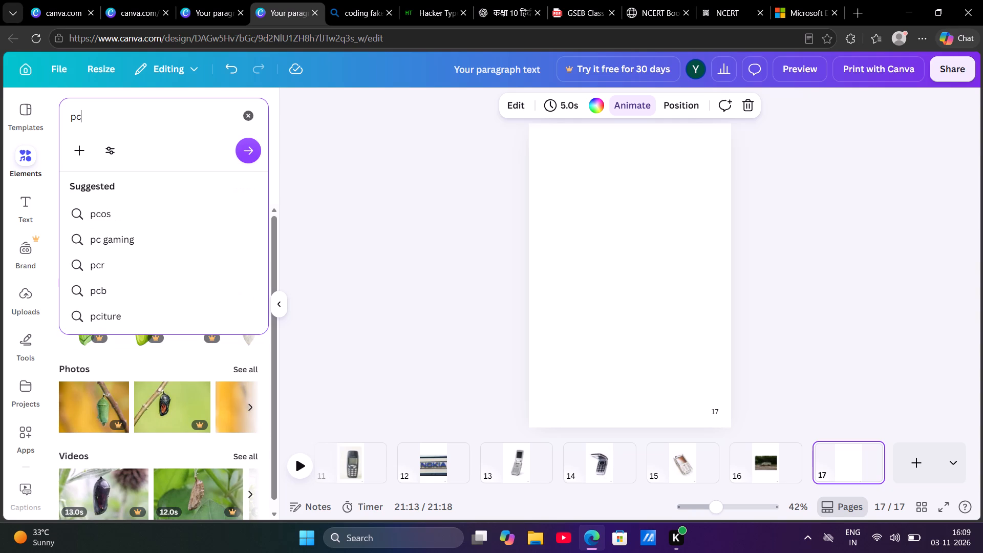
key("space")
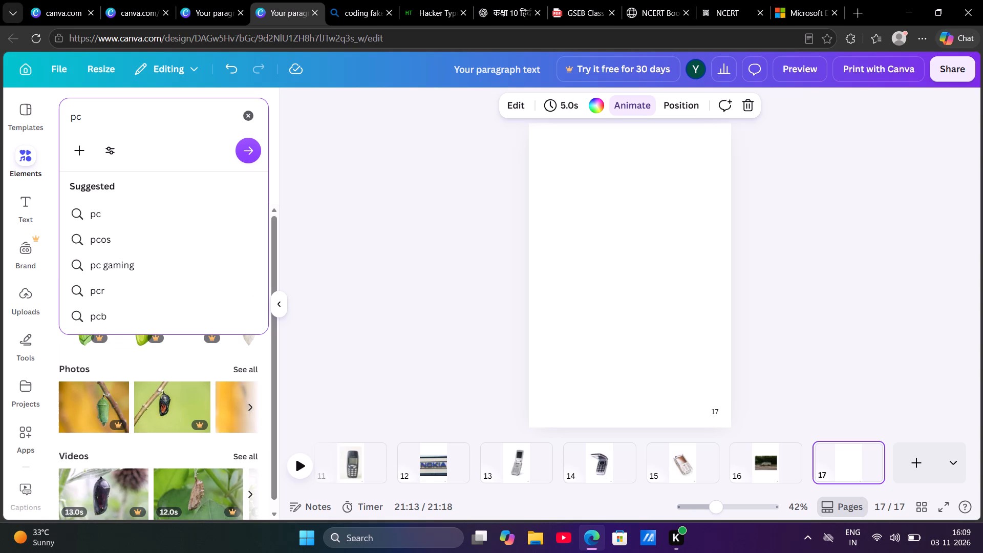
key("s")
key("i")
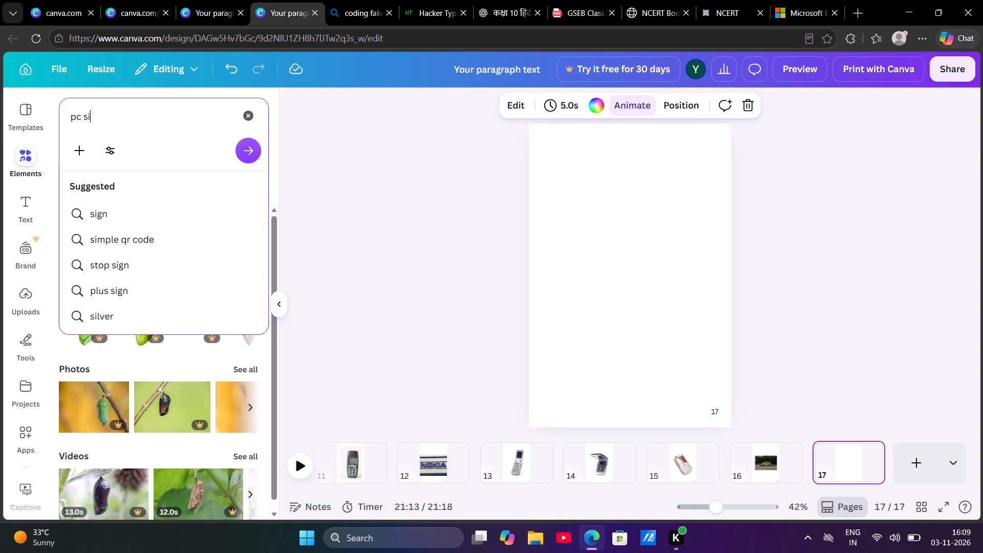
key("s")
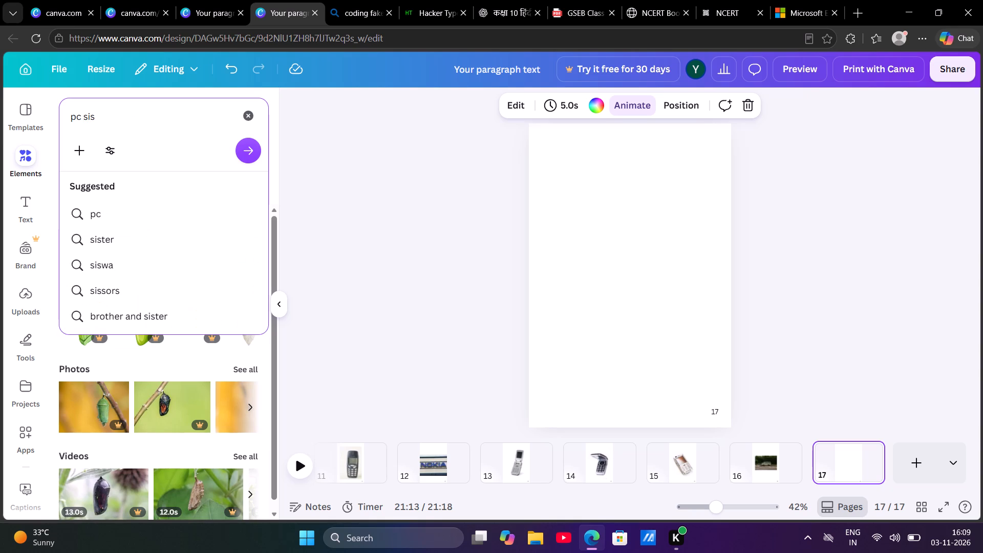
key("t")
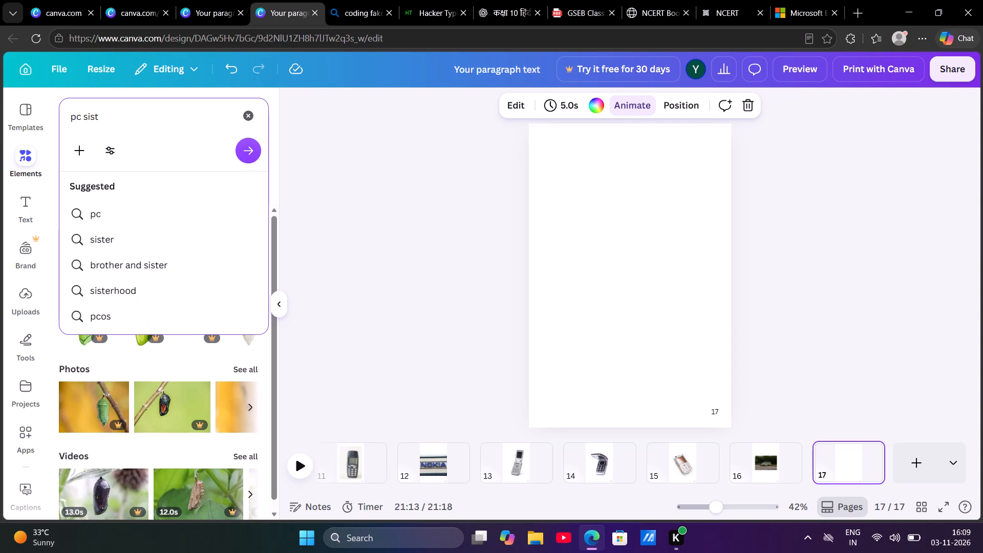
key("a")
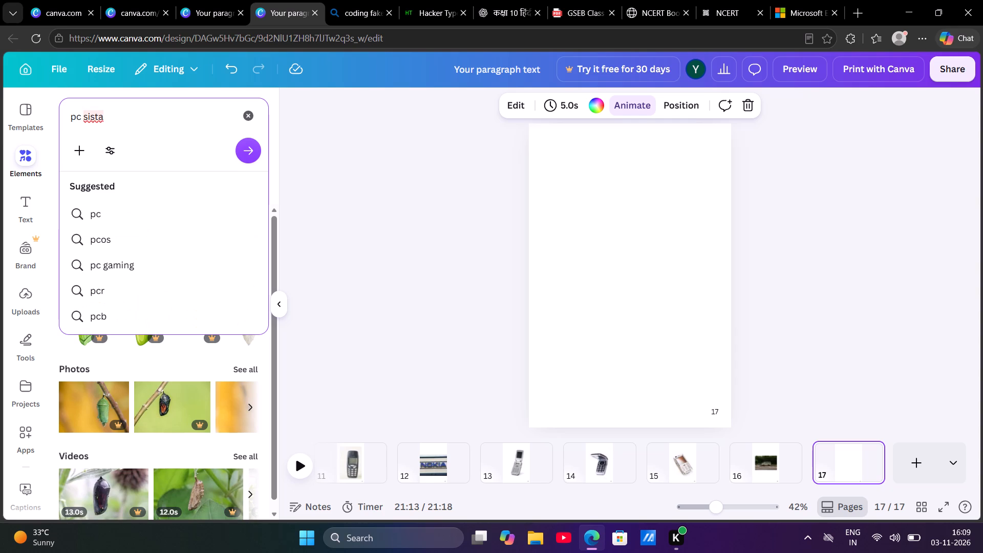
key("m")
key("Return")
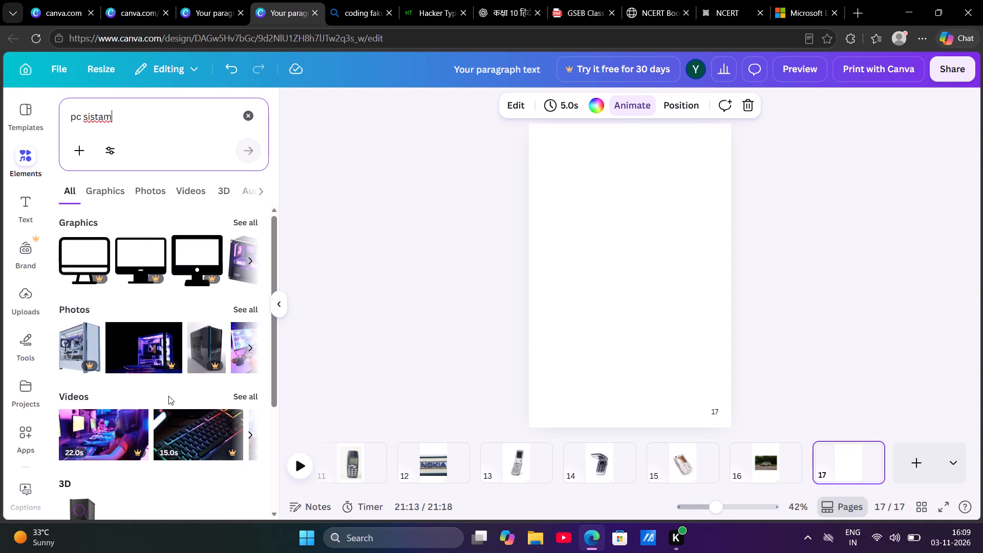
scroll(180, 362, "left", 1)
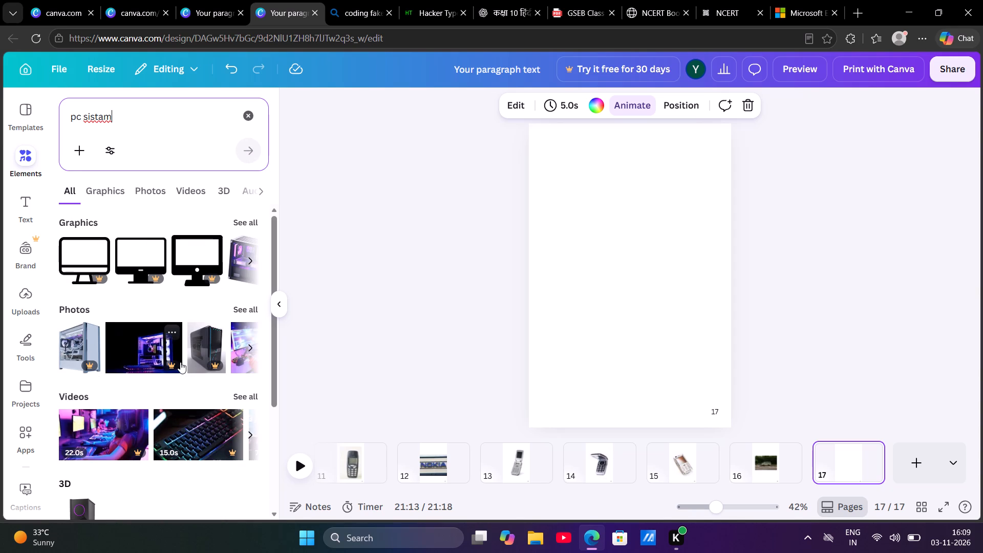
Insert the photo of a gamer in headphones at a neon-lit PC desk on page 17.
scroll(180, 362, "left", 1)
left_click(180, 362)
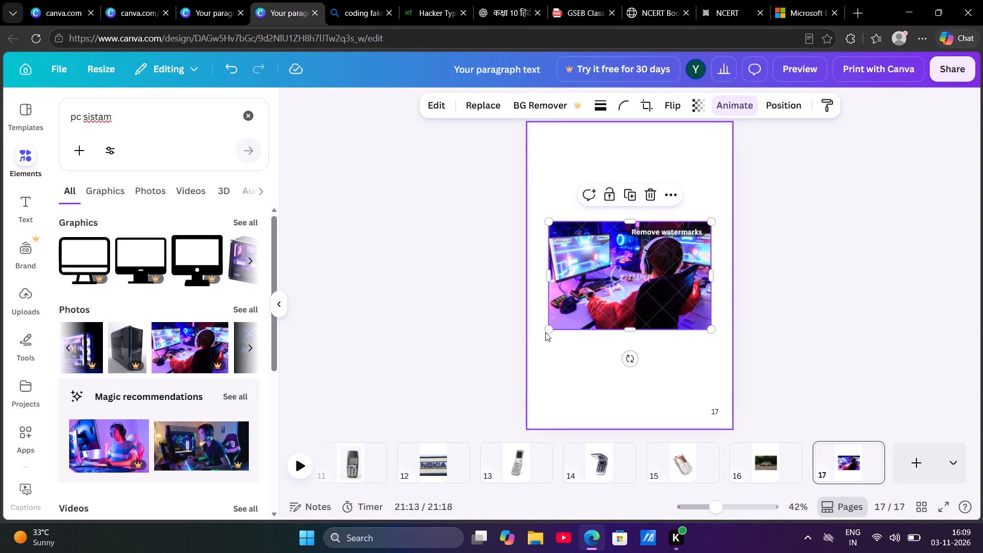
Enlarge and reposition the gamer photo so it spans the full width of page 17 across the middle.
left_click_drag(549, 329, 544, 357)
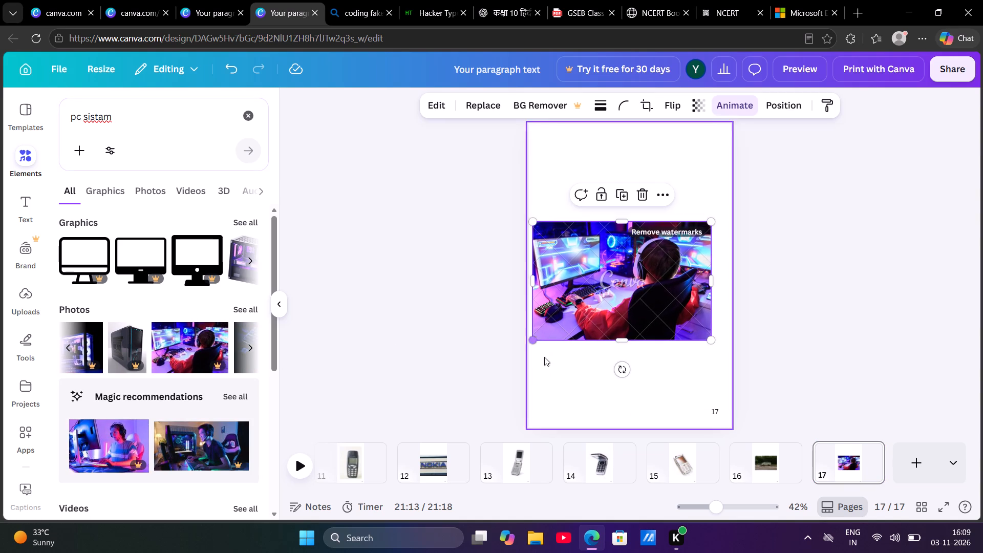
left_click_drag(708, 221, 723, 208)
left_click_drag(634, 210, 632, 196)
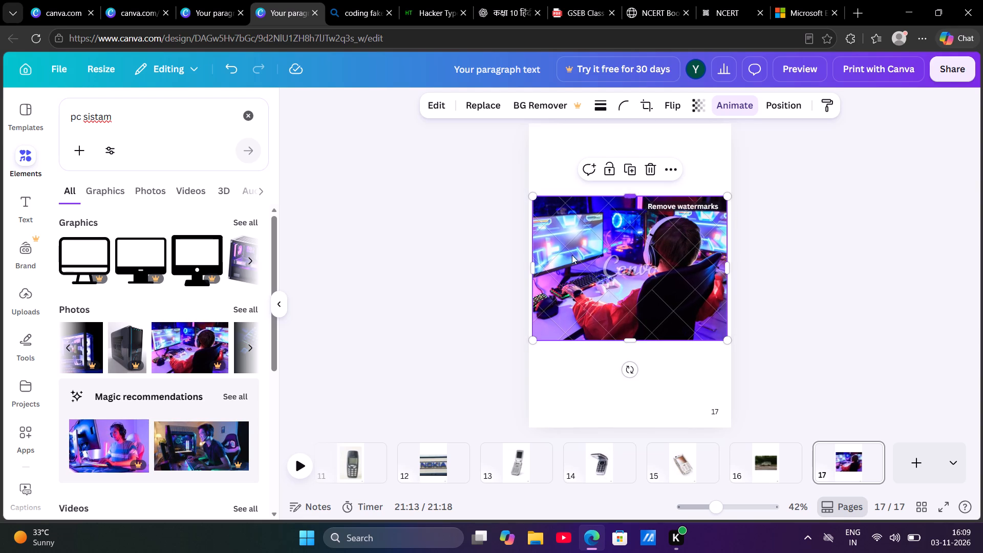
left_click_drag(534, 197, 529, 184)
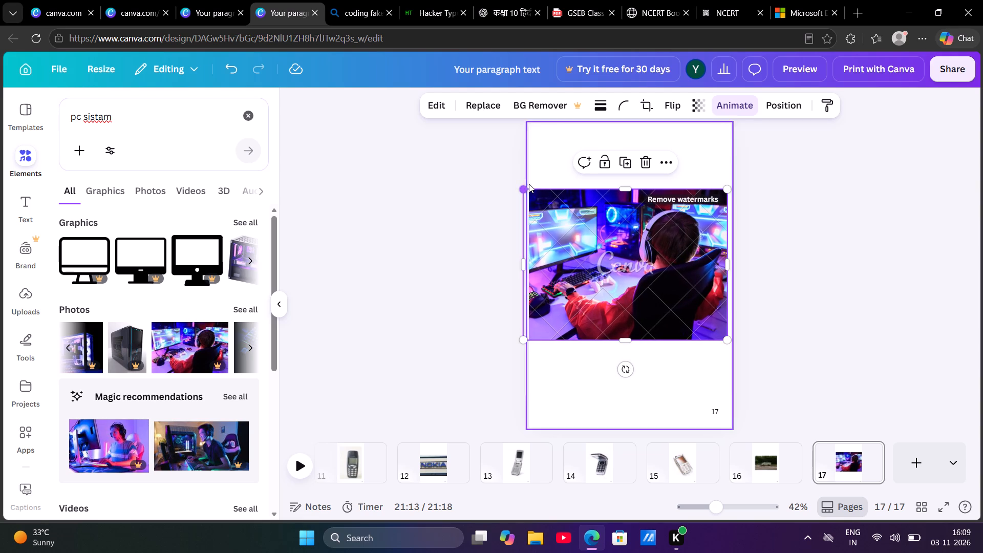
left_click_drag(519, 265, 511, 266)
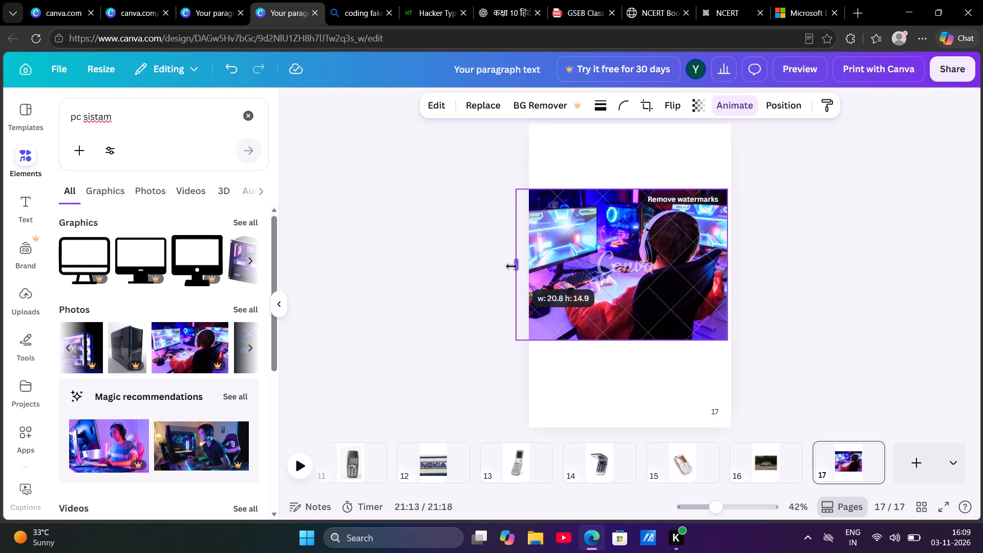
left_click_drag(511, 266, 504, 269)
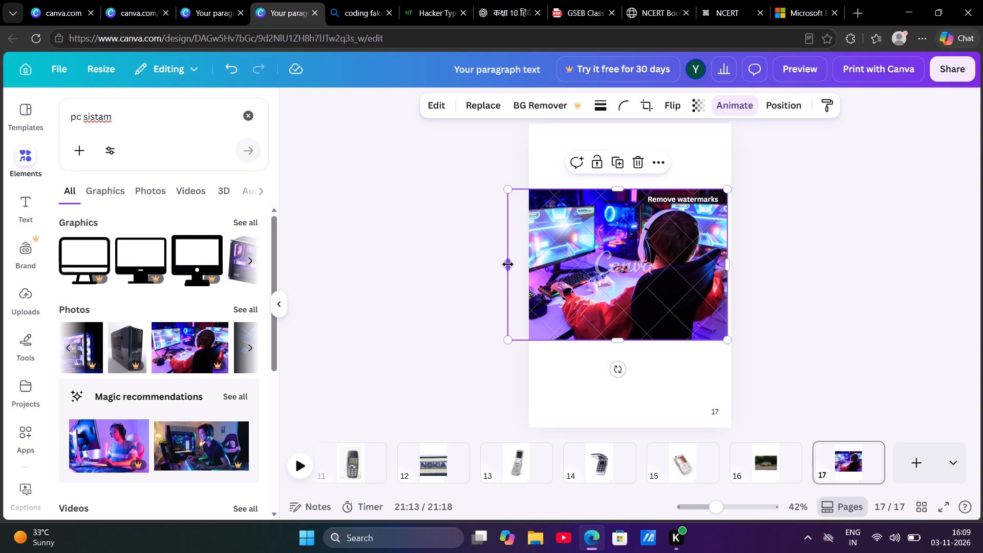
left_click_drag(510, 264, 532, 264)
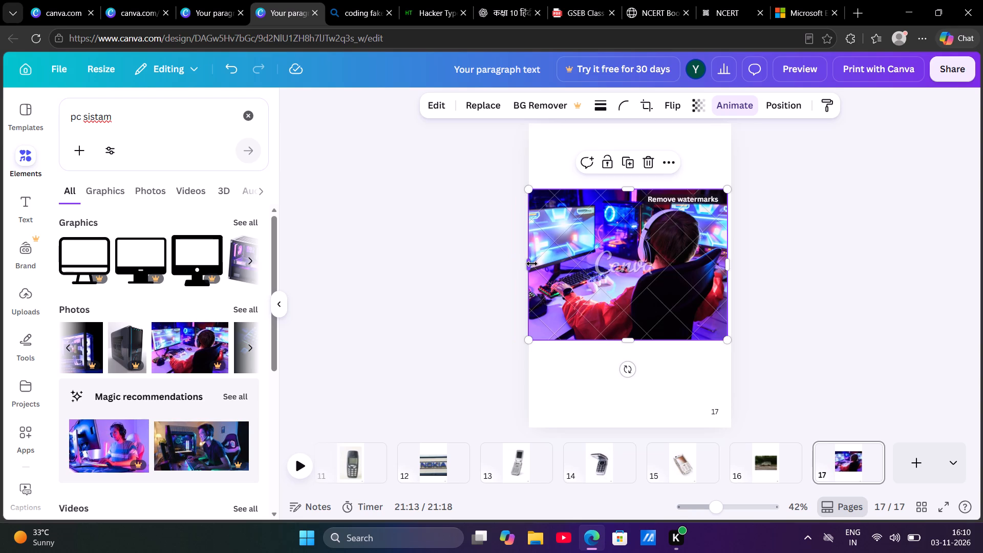
left_click_drag(636, 243, 654, 242)
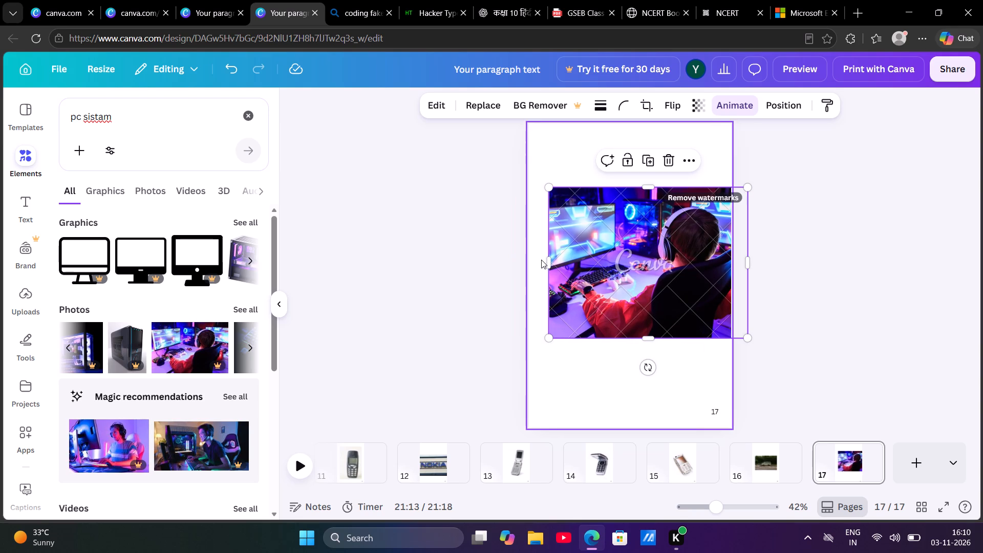
left_click_drag(544, 258, 537, 259)
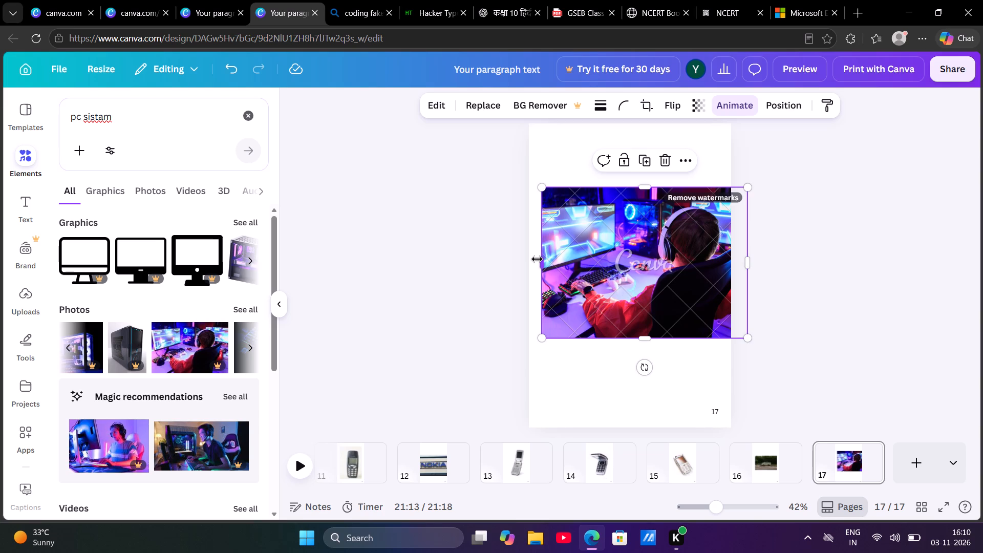
left_click_drag(541, 260, 527, 261)
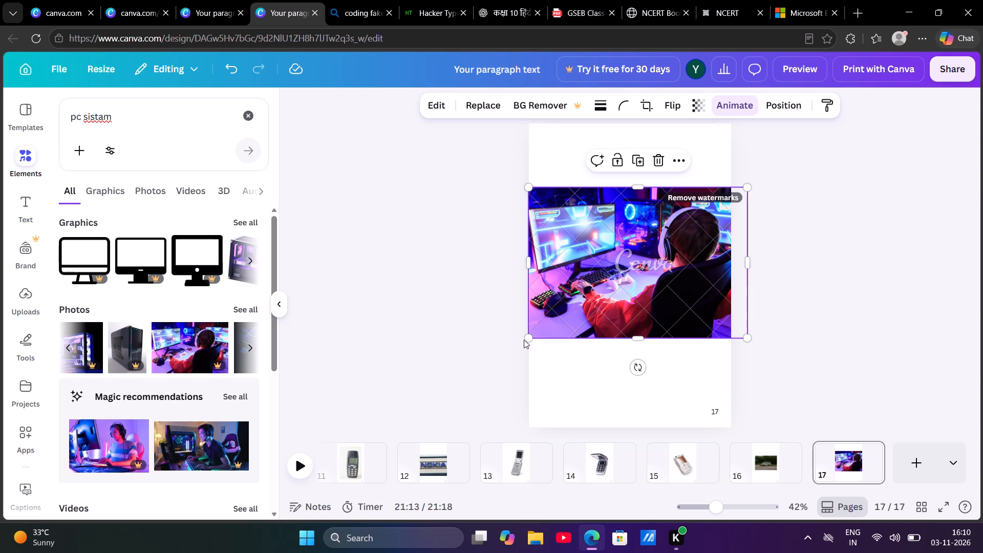
left_click(530, 332)
left_click(461, 177)
Set page 17's background to the solid dark blue #354785.
left_click(551, 161)
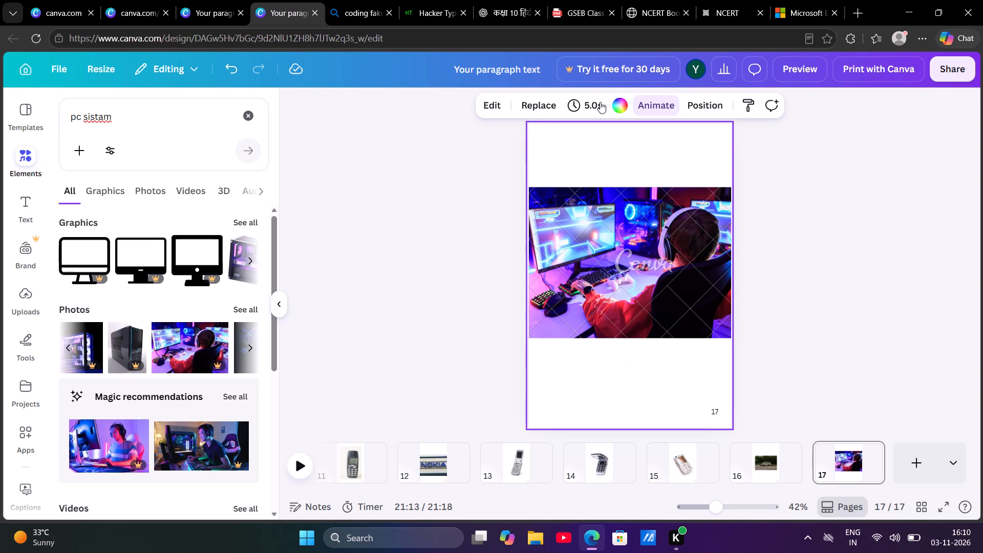
left_click(614, 108)
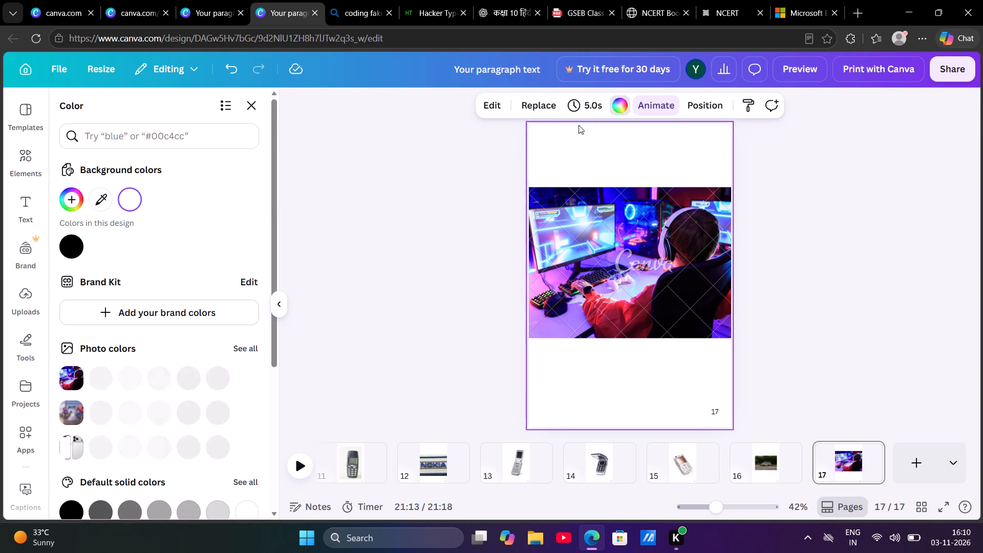
left_click(76, 201)
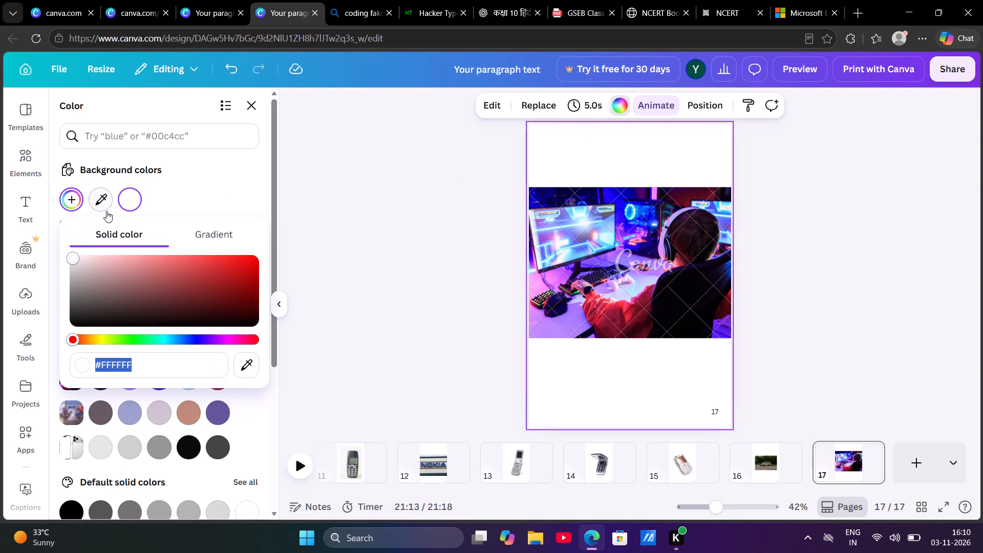
left_click(184, 332)
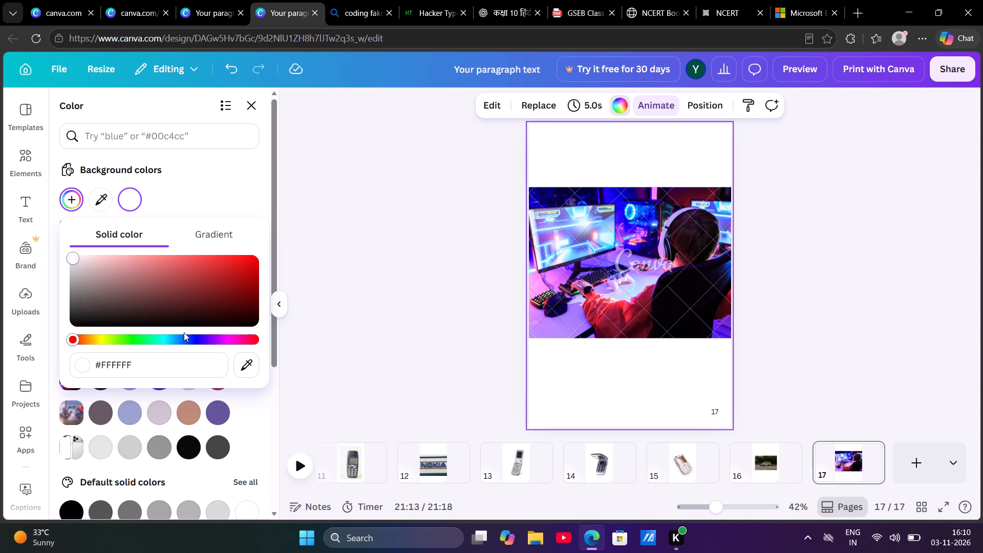
left_click(185, 334)
left_click(185, 334)
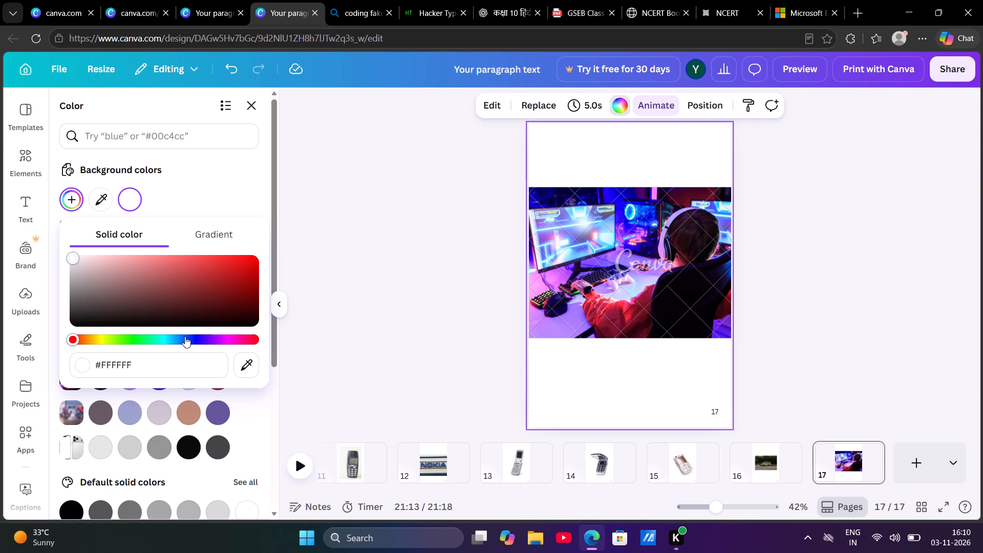
left_click(185, 336)
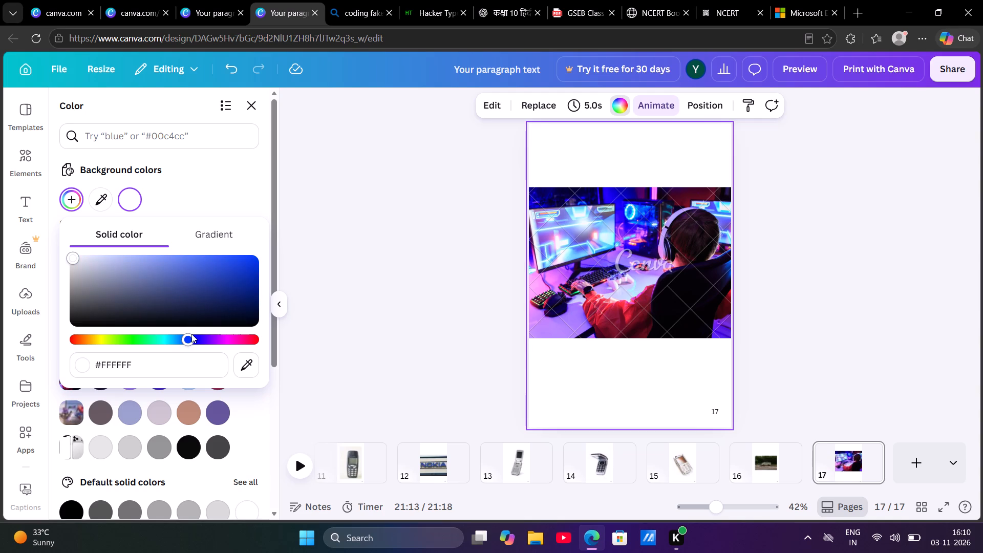
left_click(198, 276)
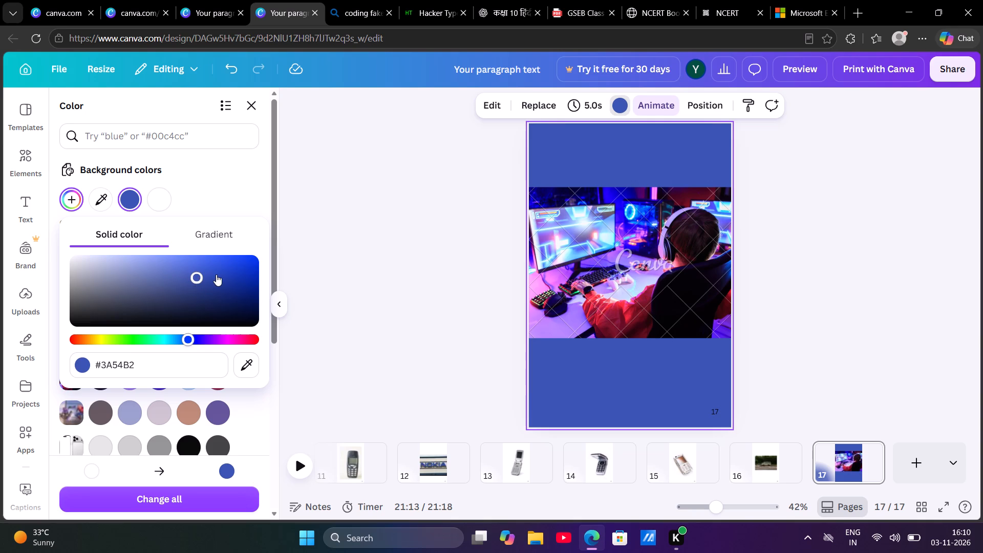
left_click(216, 274)
left_click(217, 283)
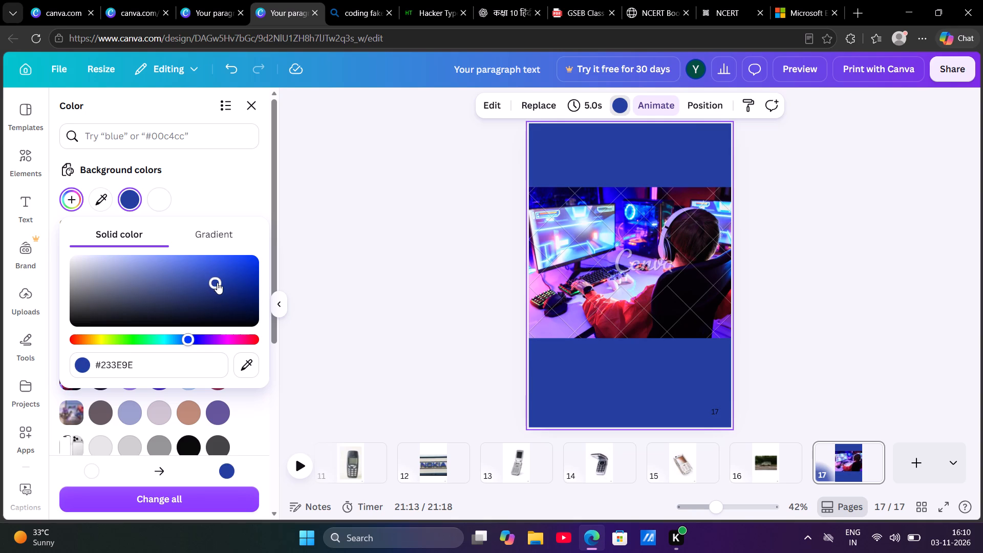
left_click(227, 283)
left_click(227, 283)
left_click(187, 285)
left_click(200, 278)
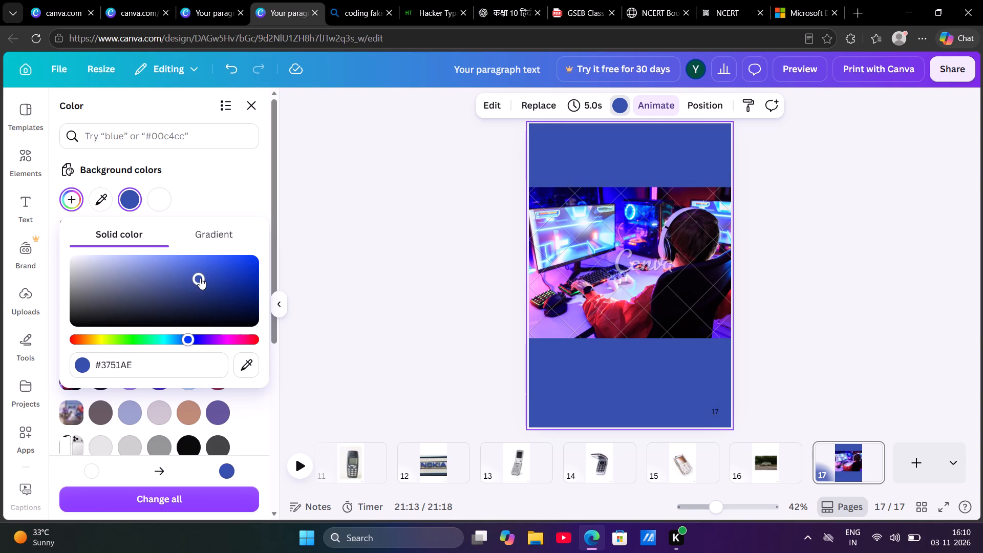
left_click(200, 278)
left_click(189, 283)
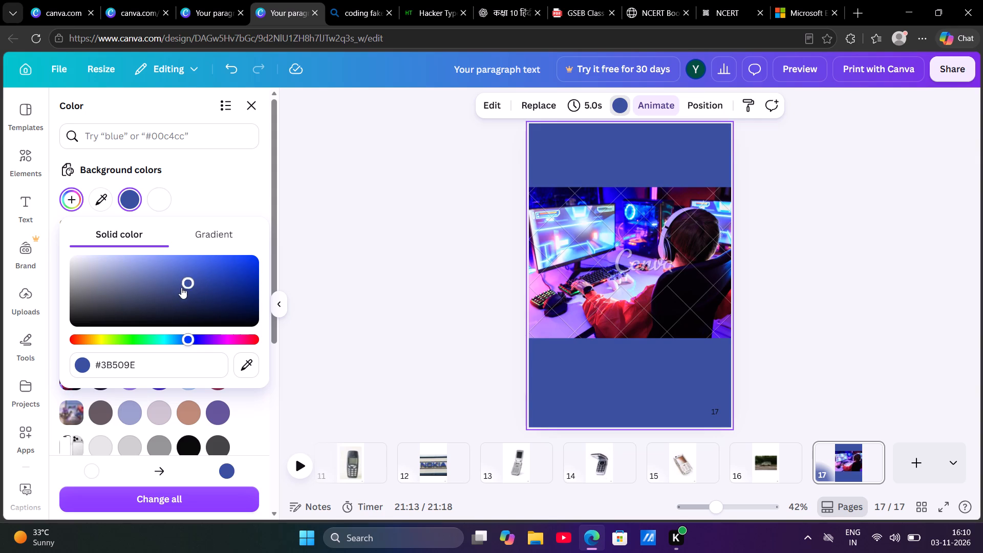
left_click(183, 289)
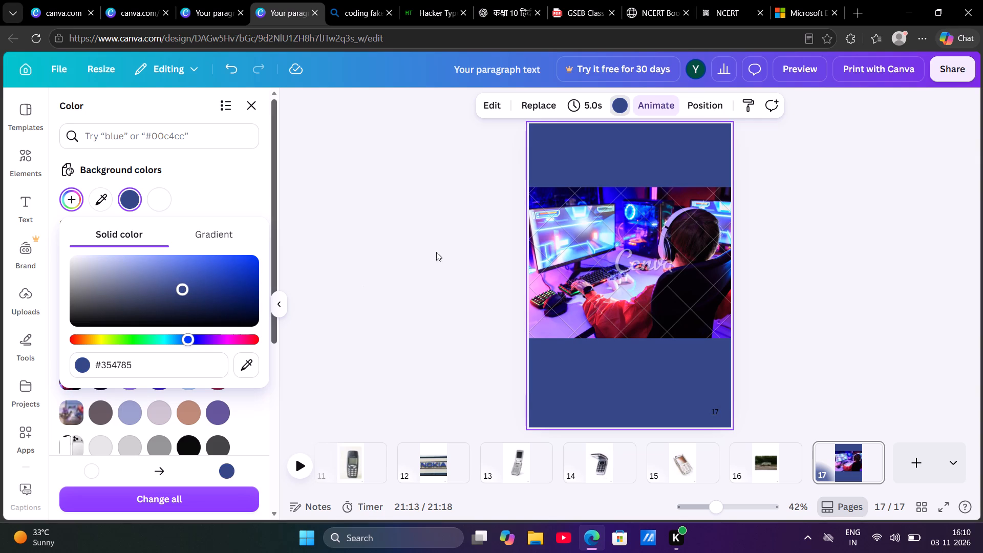
left_click(452, 222)
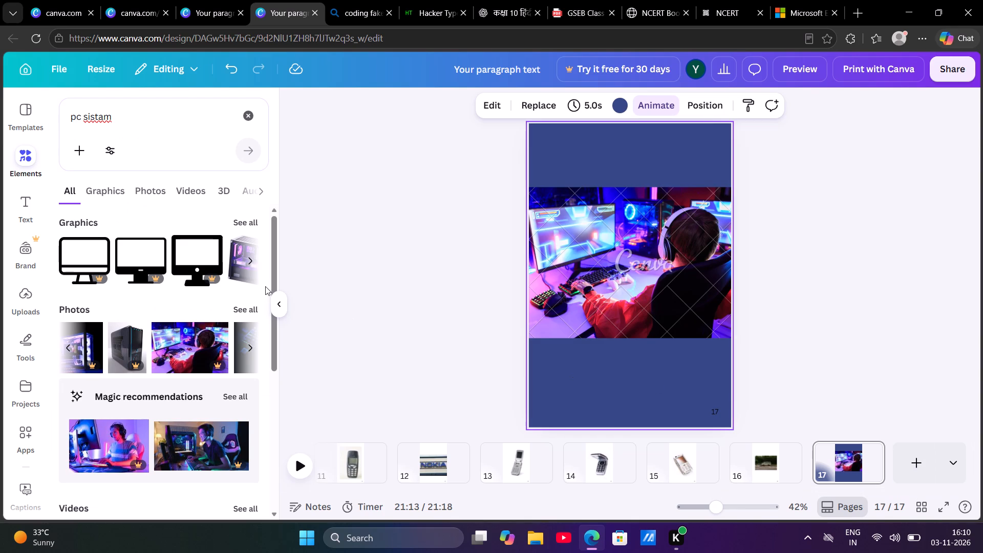
Browse the PC results and insert the photo of a purple-lit PC tower on a black background on page 17.
left_click(236, 257)
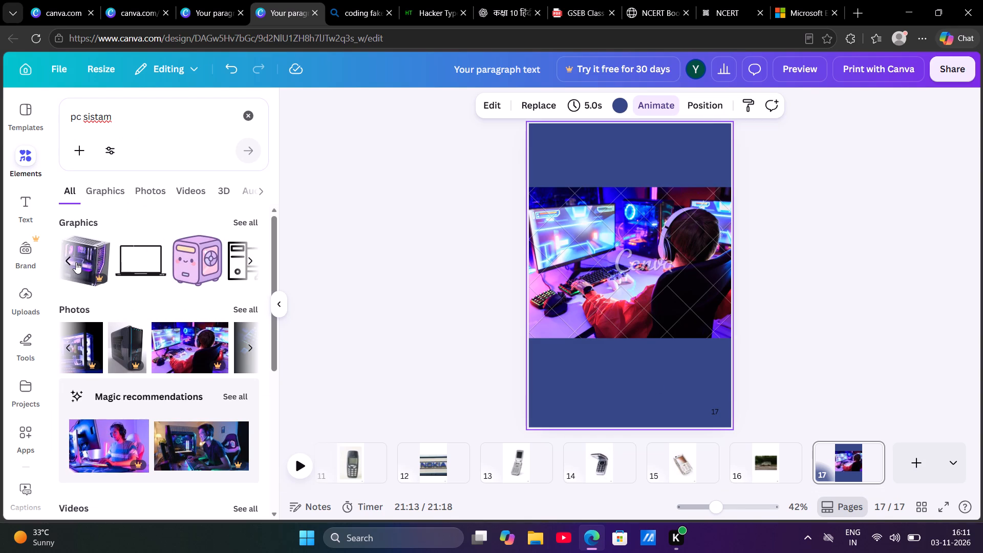
left_click(76, 262)
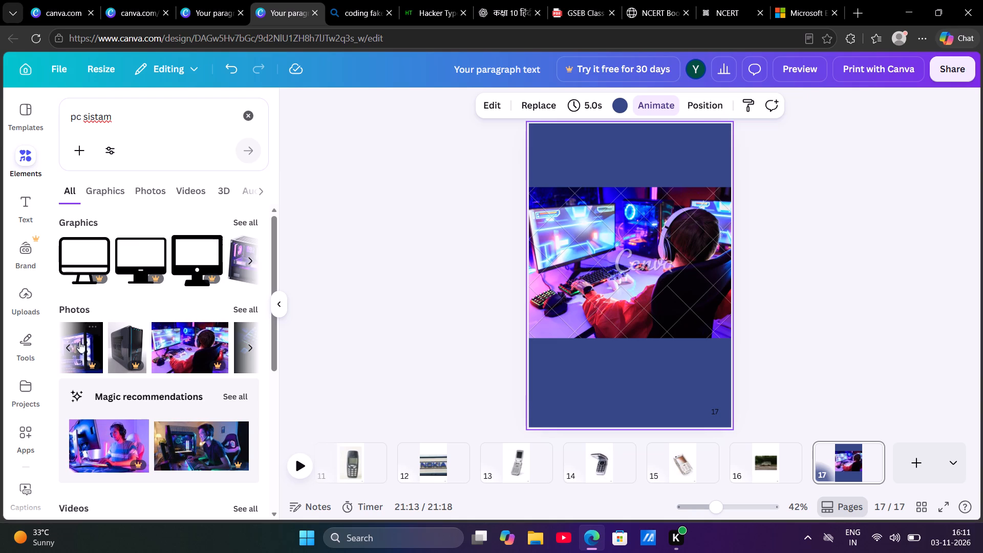
left_click(78, 342)
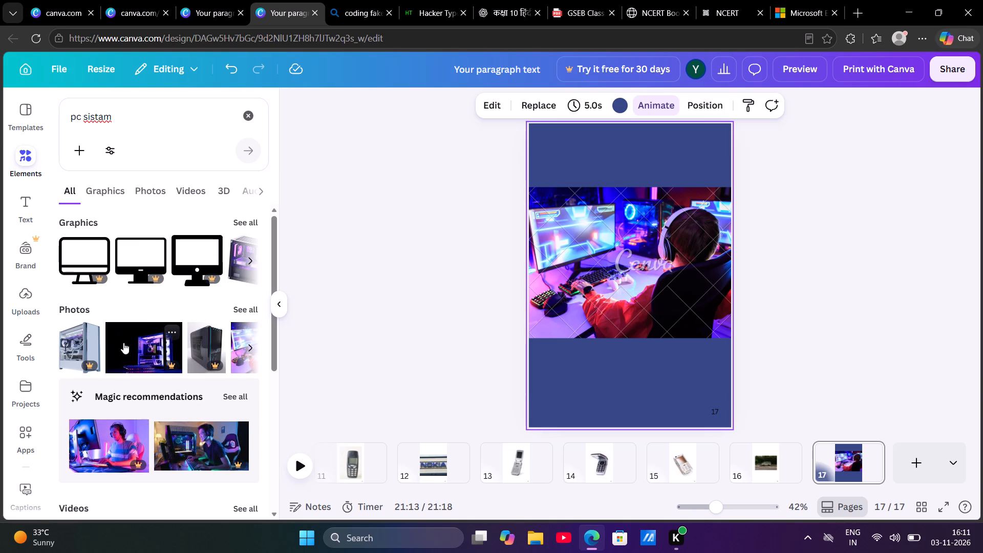
left_click(123, 343)
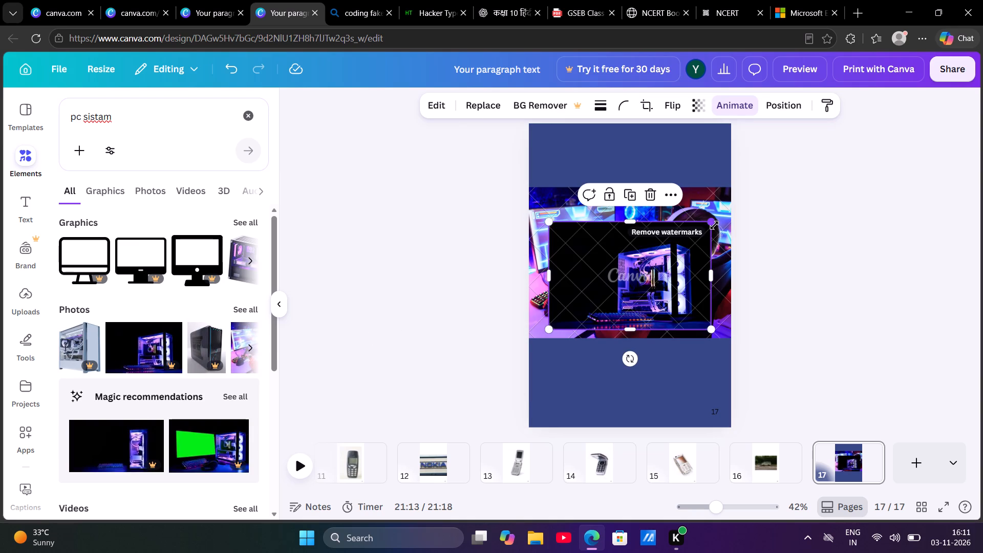
Shrink the PC tower photo and move it over the lower-left corner of the gamer photo.
left_click_drag(708, 225, 642, 274)
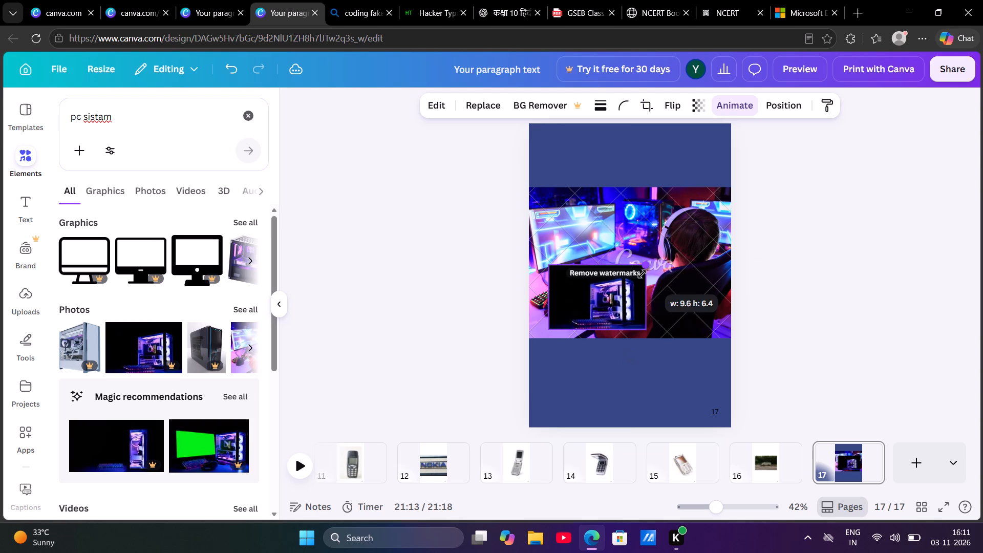
left_click_drag(642, 274, 621, 291)
left_click_drag(575, 304, 563, 309)
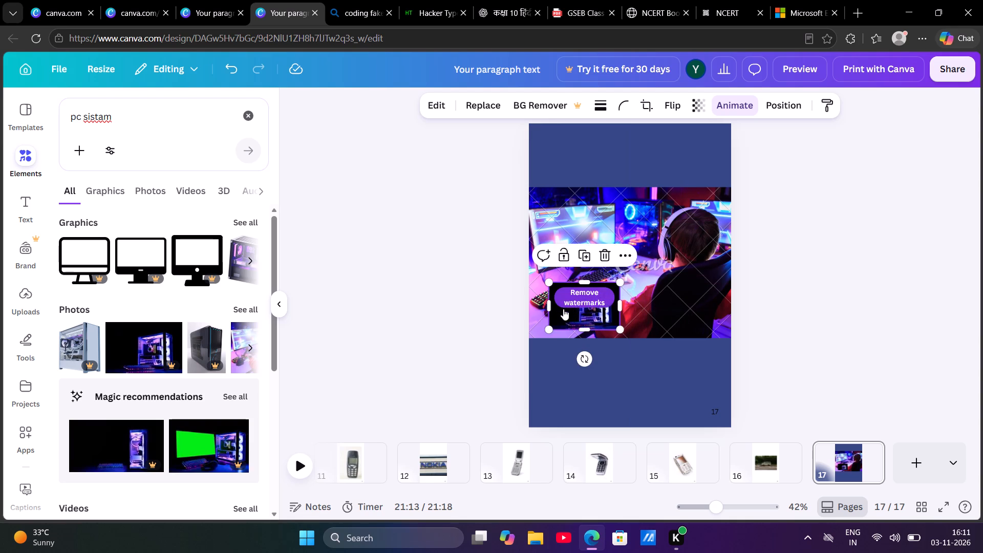
left_click_drag(563, 309, 568, 308)
left_click_drag(568, 308, 609, 241)
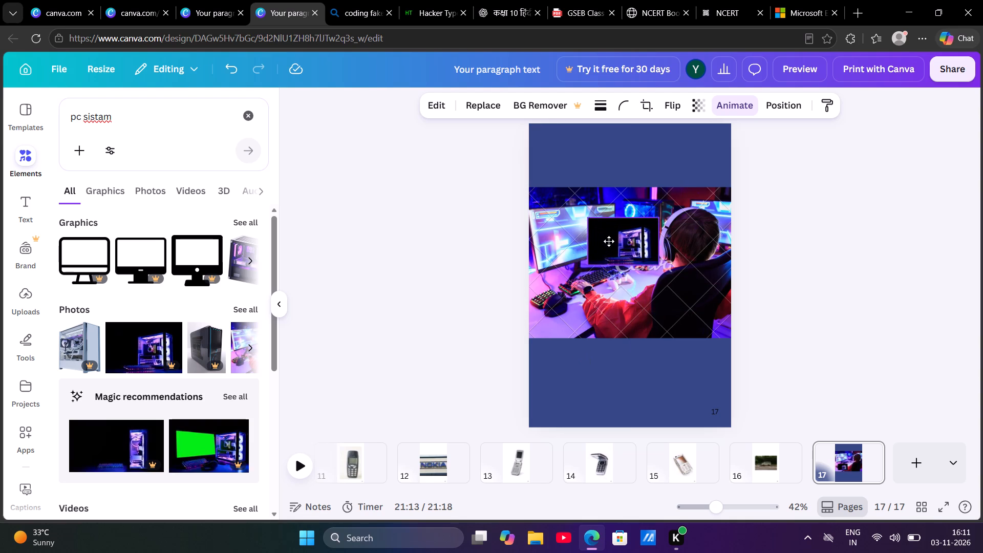
left_click_drag(609, 241, 542, 309)
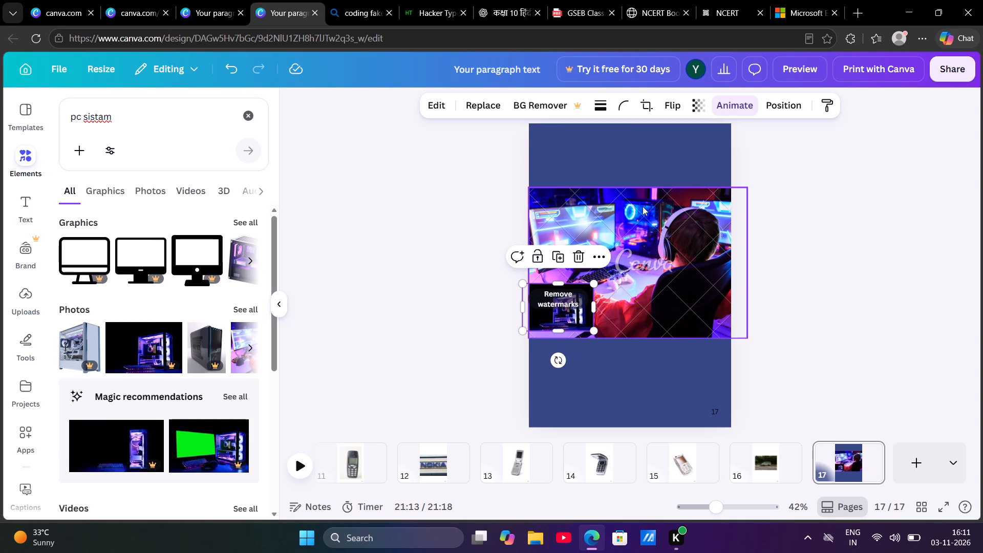
Narrow the PC tower photo to a thin sliver just outside page 17's left edge and deselect it.
left_click_drag(591, 301, 517, 306)
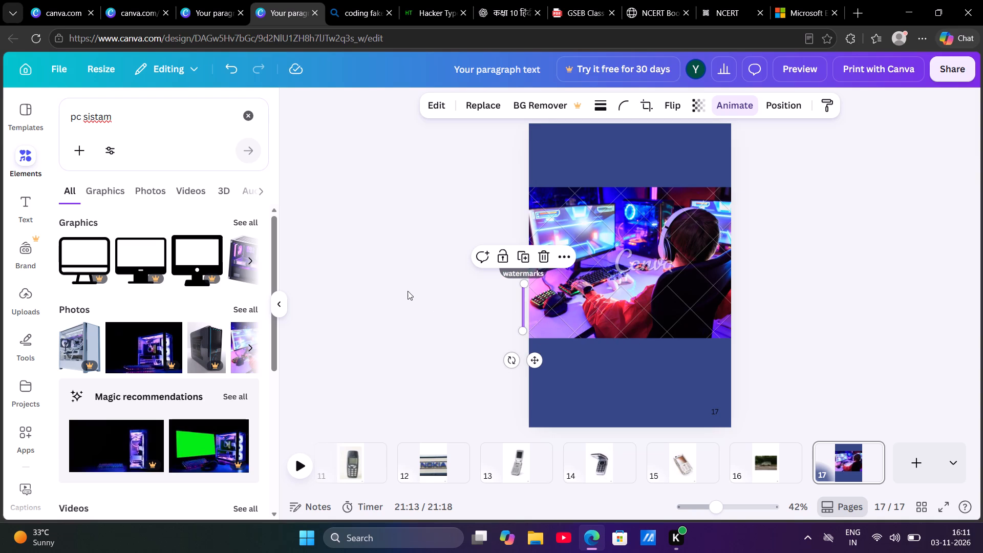
left_click(408, 291)
left_click(408, 291)
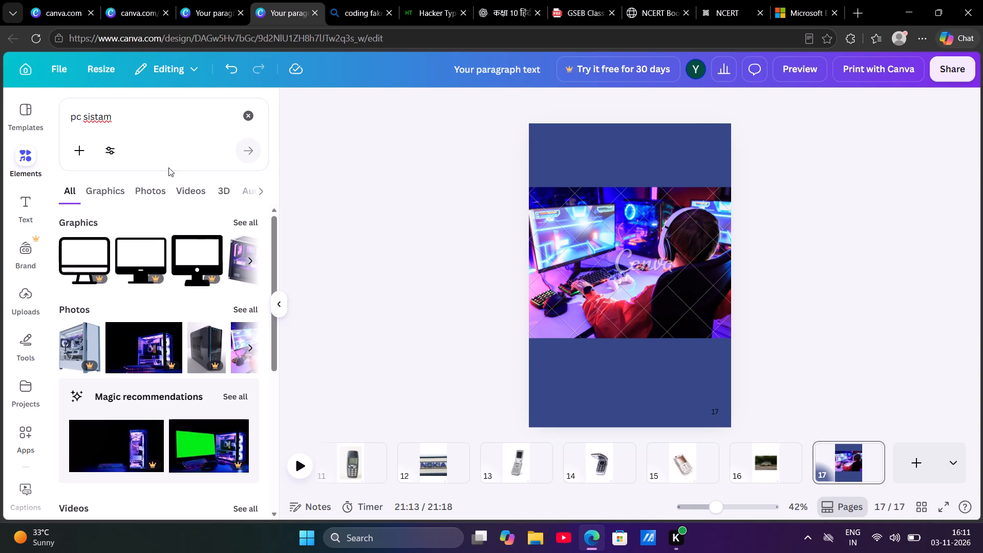
Replace the elements search query with "toy" and run the search.
left_click(126, 126)
left_click(114, 114)
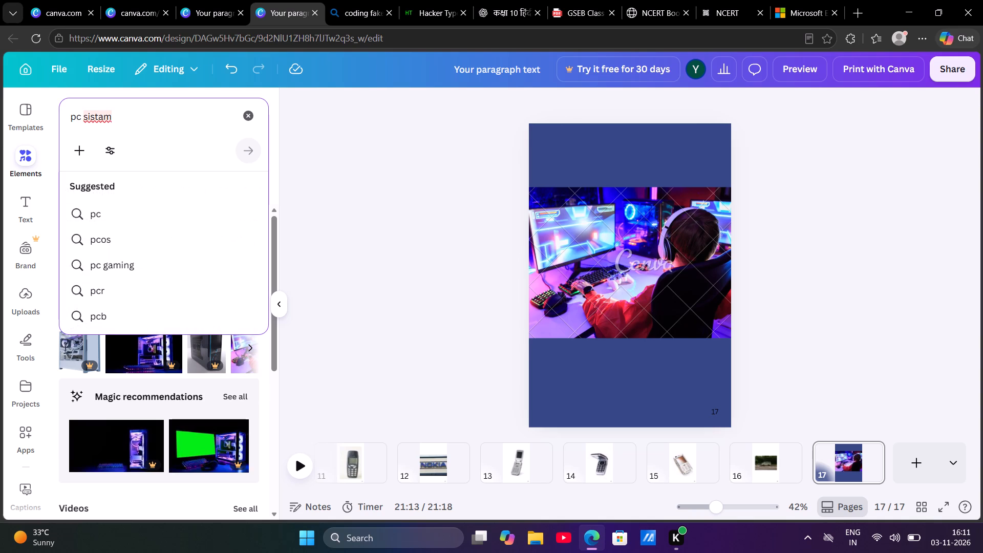
key("BackSpace")
key("BackSpace")
key("BackSpace")
key("BackSpace")
key("BackSpace")
key("BackSpace")
key("BackSpace")
key("BackSpace")
key("BackSpace")
key("BackSpace")
key("BackSpace")
key("BackSpace")
key("BackSpace")
key("BackSpace")
key("BackSpace")
key("BackSpace")
key("BackSpace")
key("BackSpace")
key("BackSpace")
key("BackSpace")
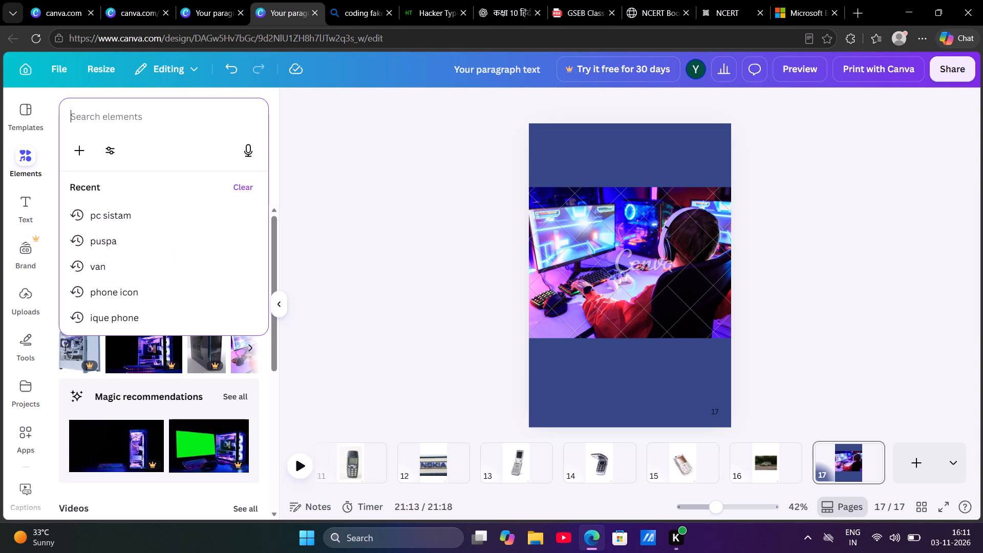
key("t")
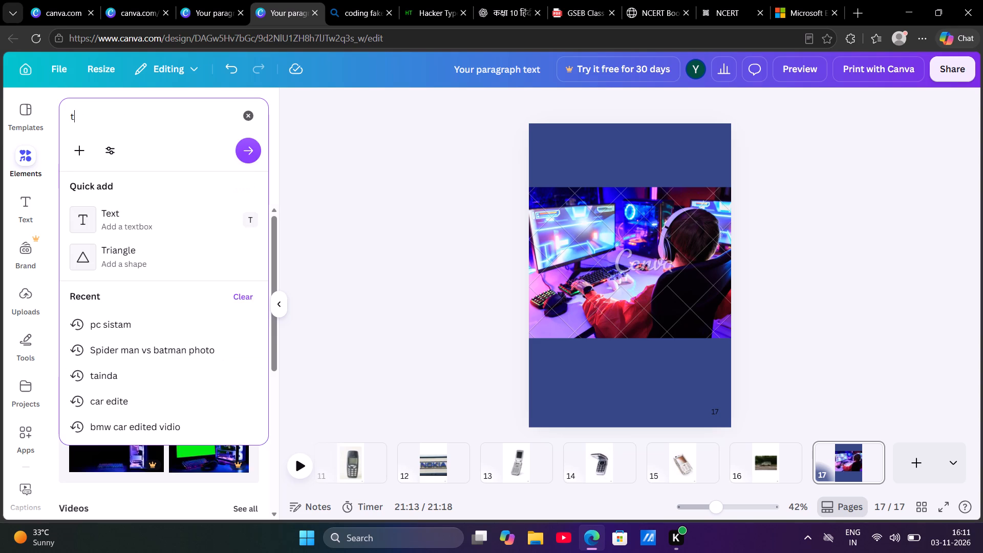
key("o")
key("y")
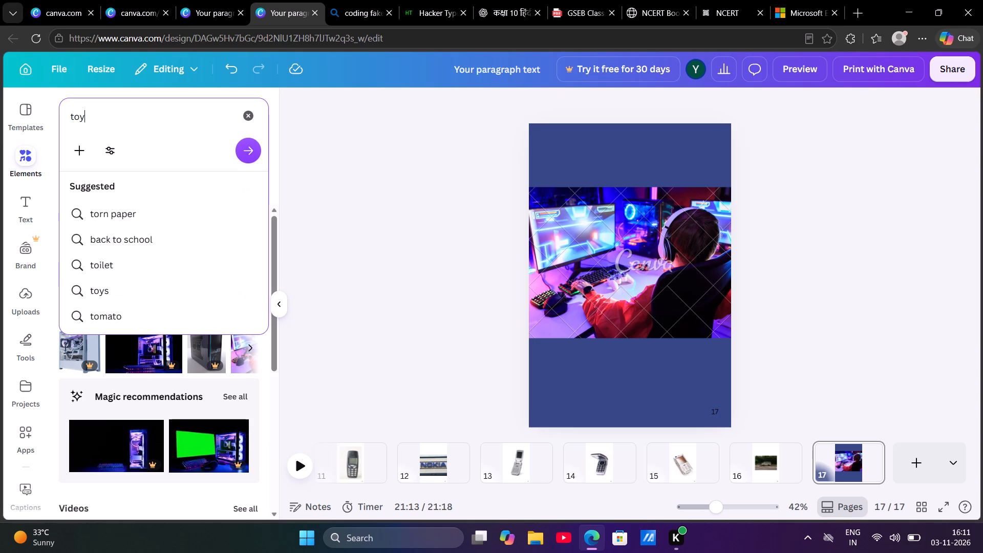
key("Return")
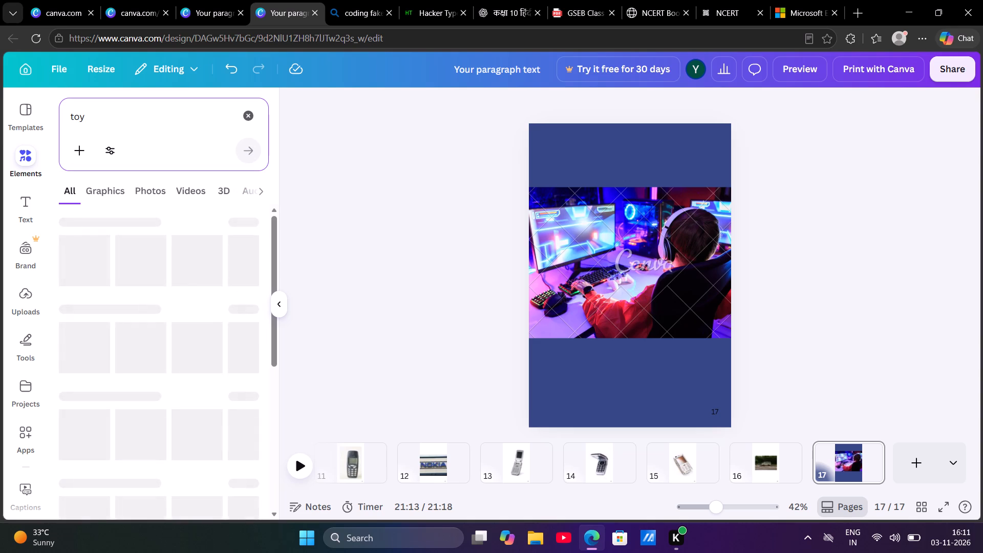
Add a new blank page 18 after the gaming PC page.
left_click(916, 459)
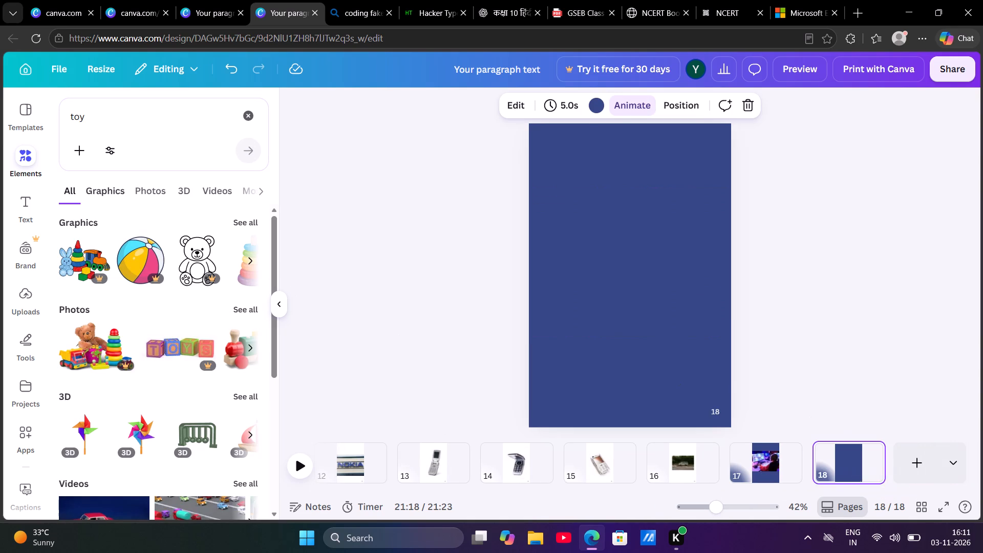
Replace the elements search query with "eaxsan of spiderman" and run the search.
left_click(89, 124)
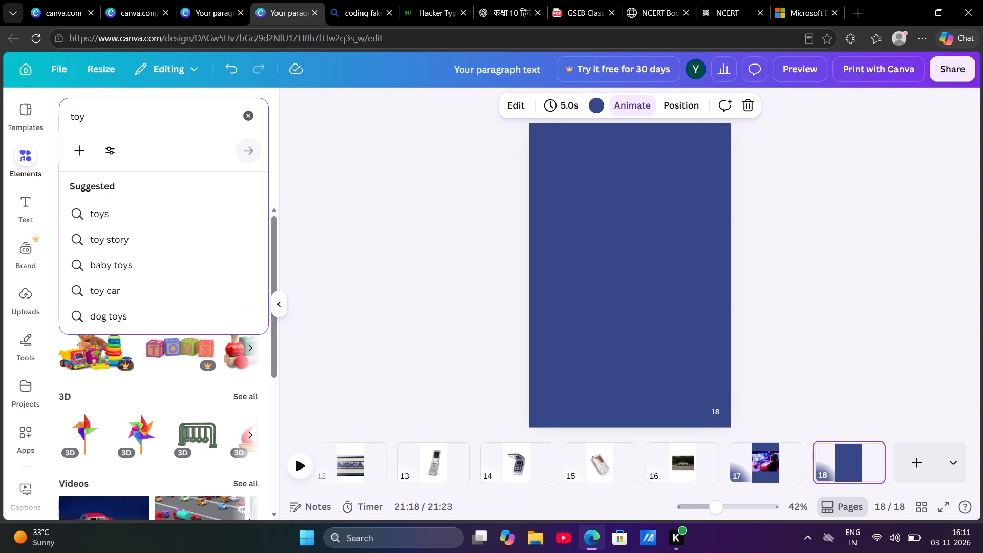
key("BackSpace")
key("BackSpace")
key("BackSpace")
key("BackSpace")
key("BackSpace")
key("BackSpace")
key("BackSpace")
key("BackSpace")
key("BackSpace")
key("BackSpace")
key("BackSpace")
key("BackSpace")
key("BackSpace")
key("BackSpace")
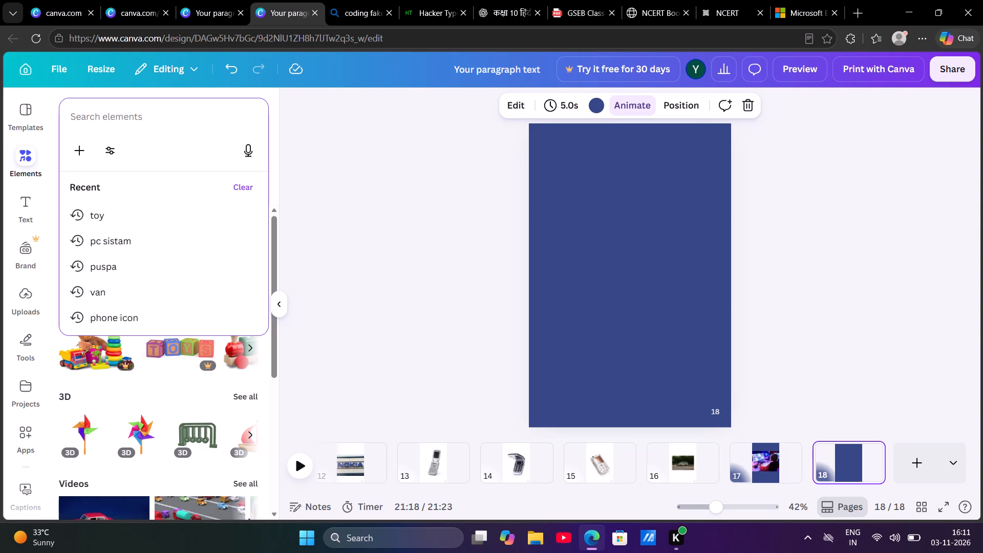
key("a")
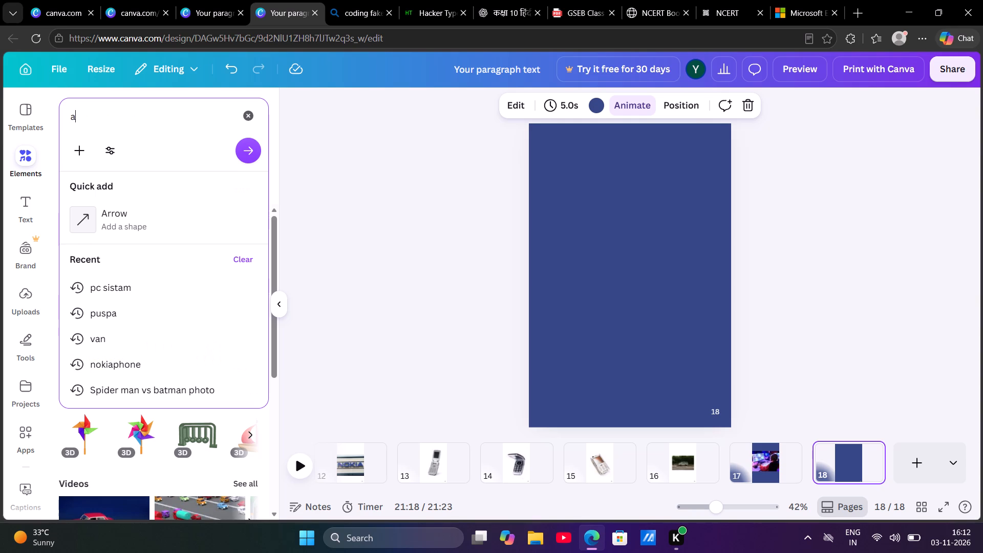
key("BackSpace")
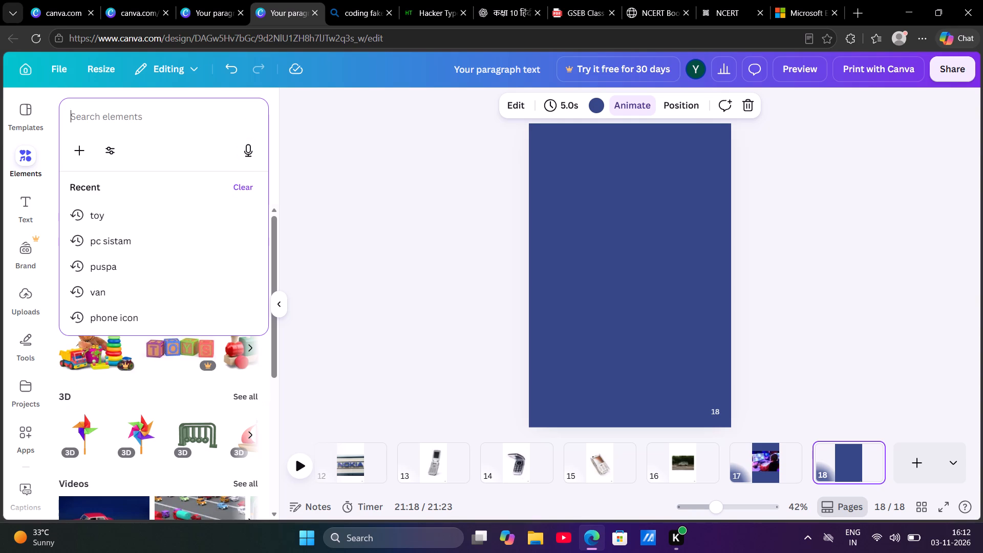
key("e")
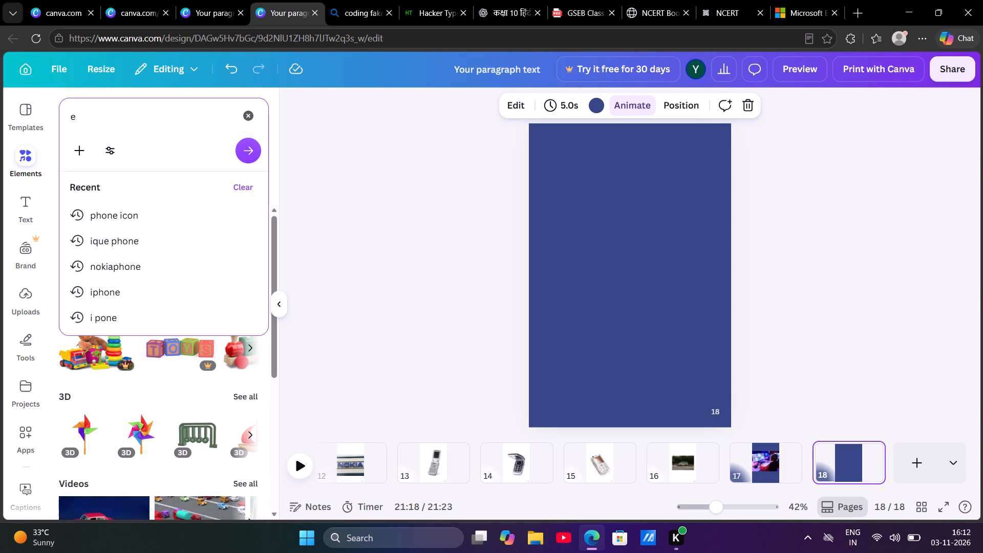
key("a")
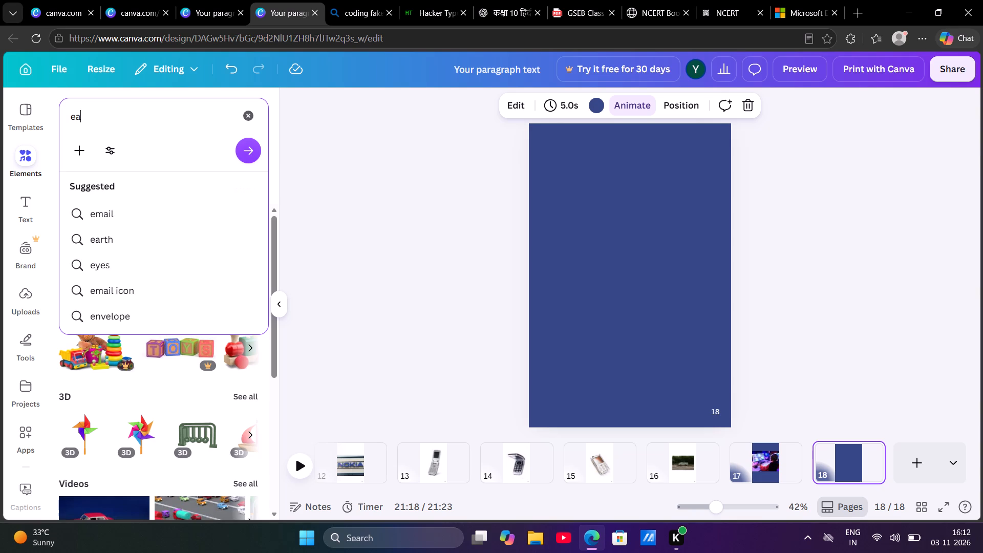
key("s")
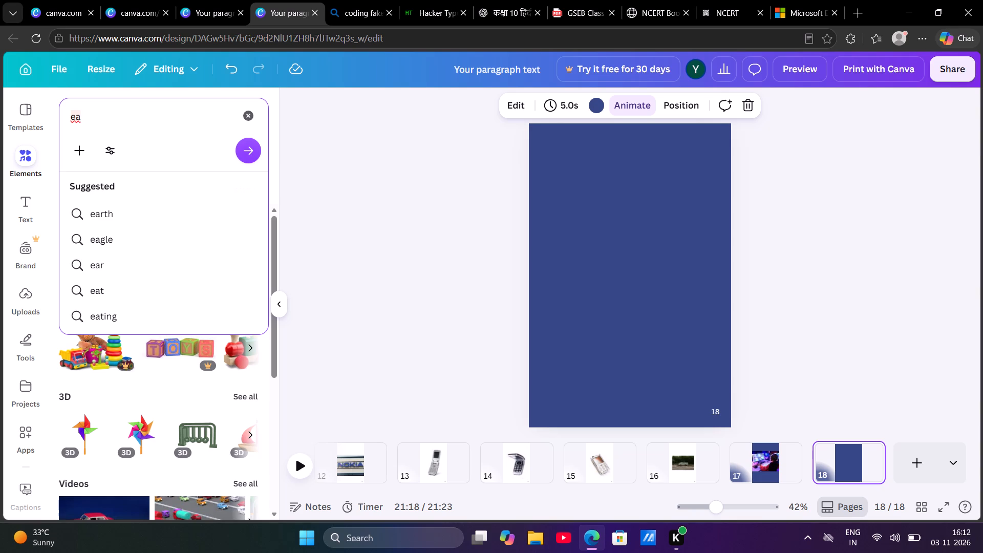
key("a")
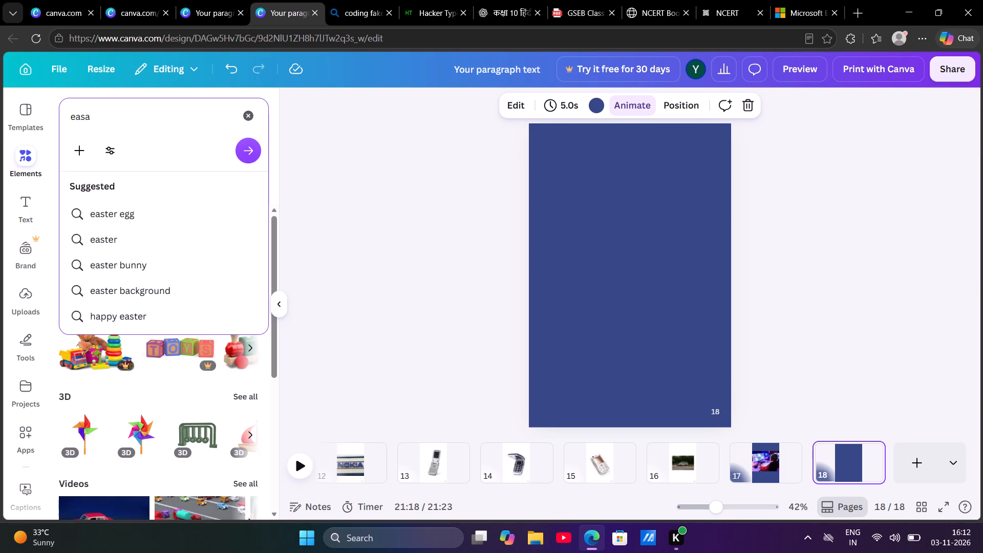
key("n")
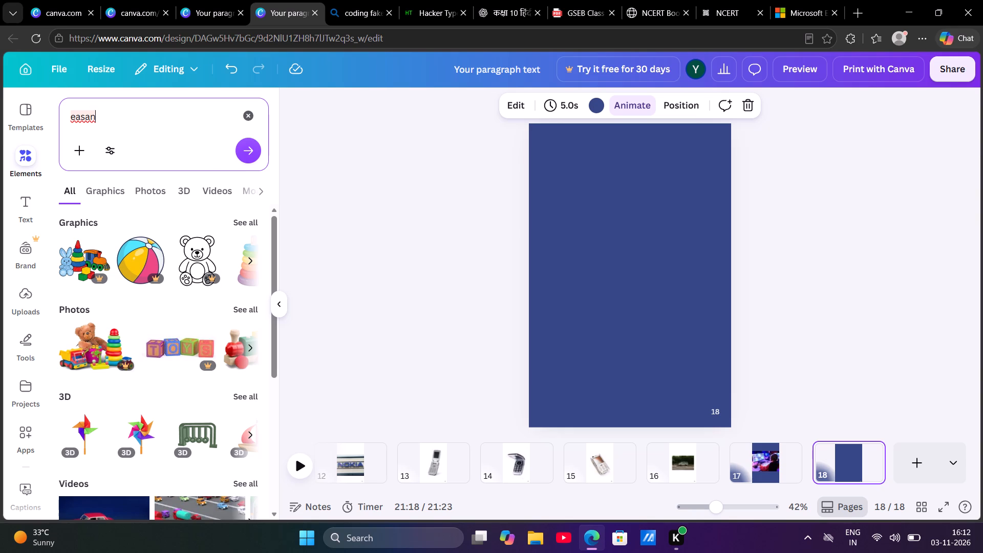
left_click(79, 116)
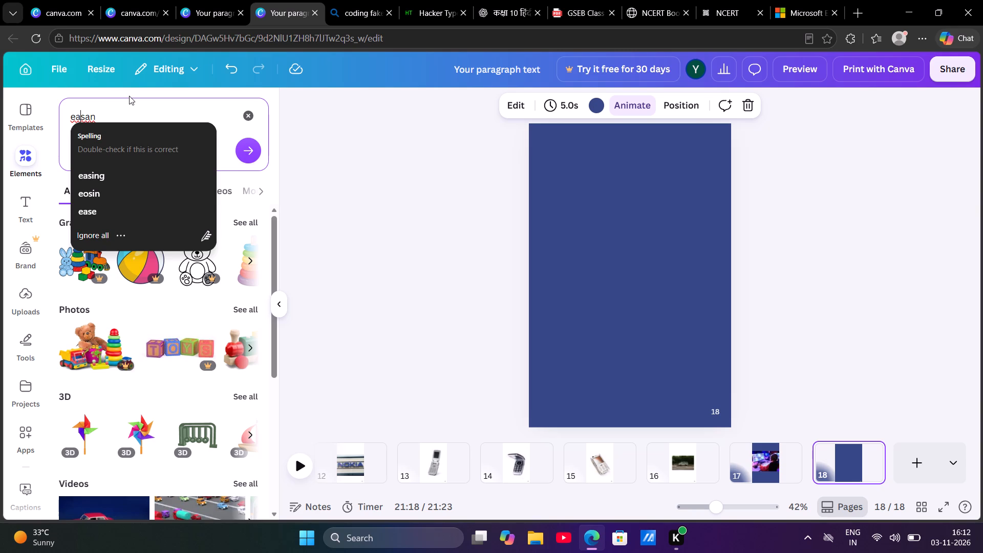
key("x")
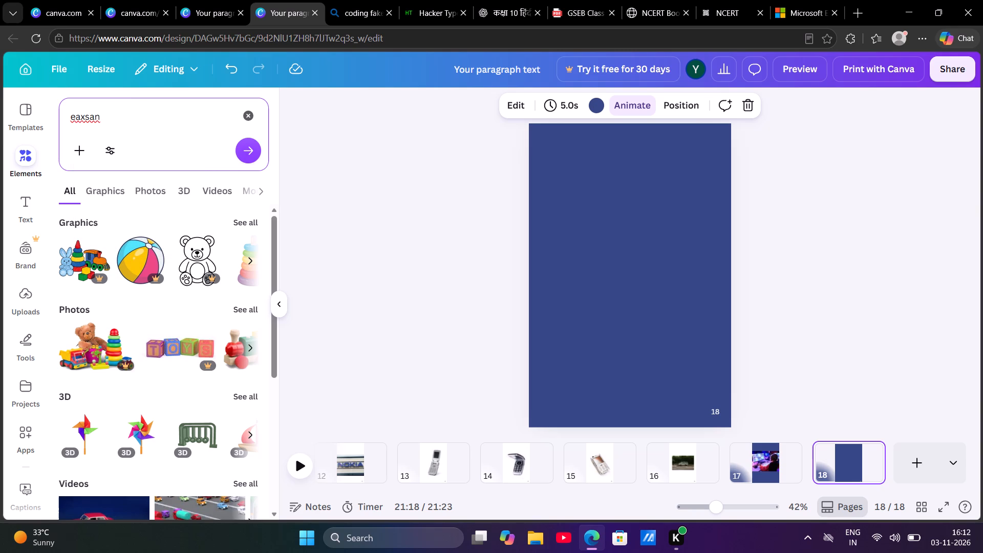
left_click(109, 116)
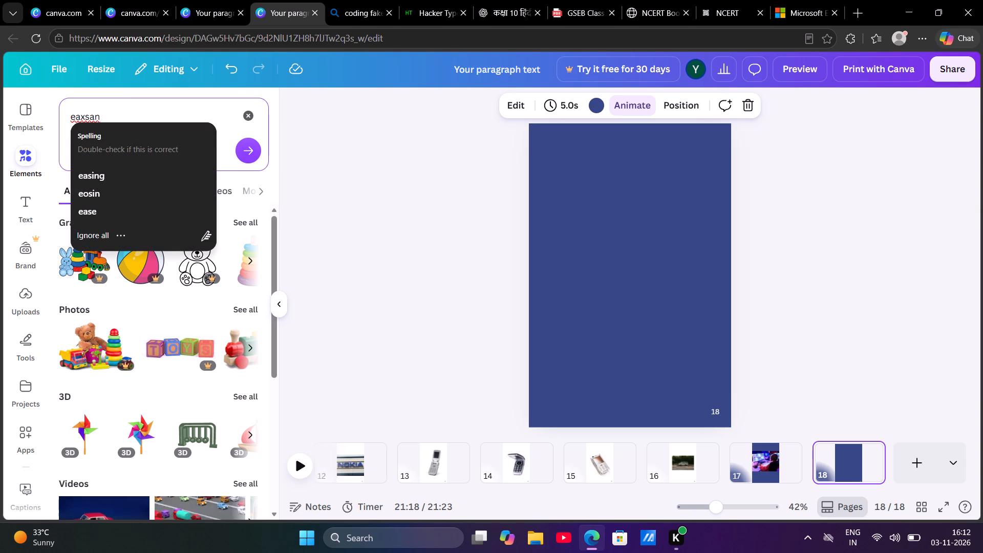
key("space")
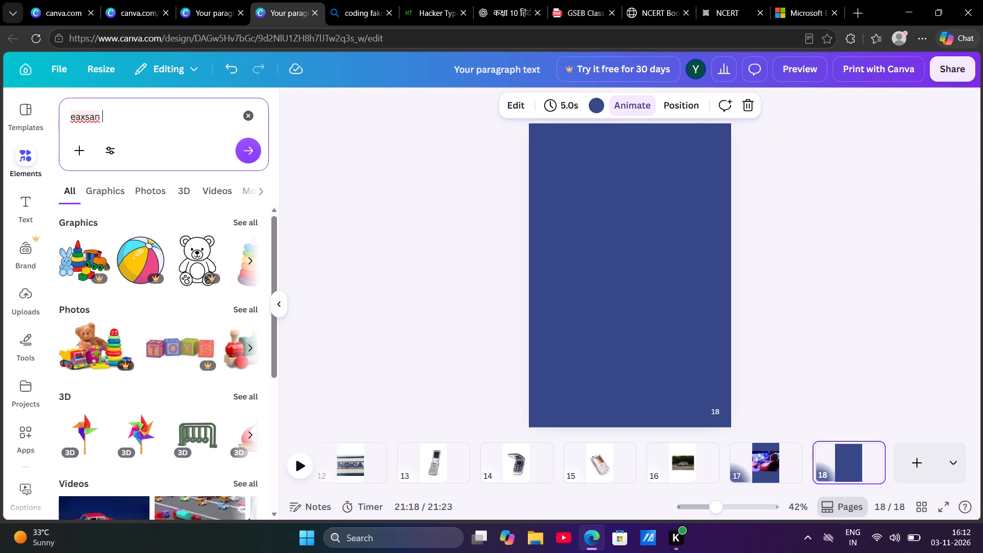
key("o")
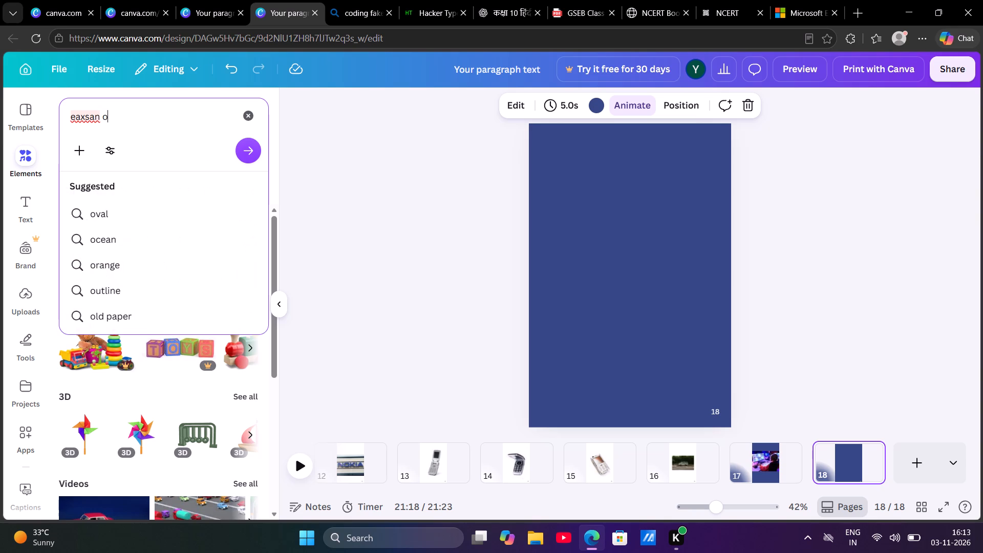
key("f")
key("space")
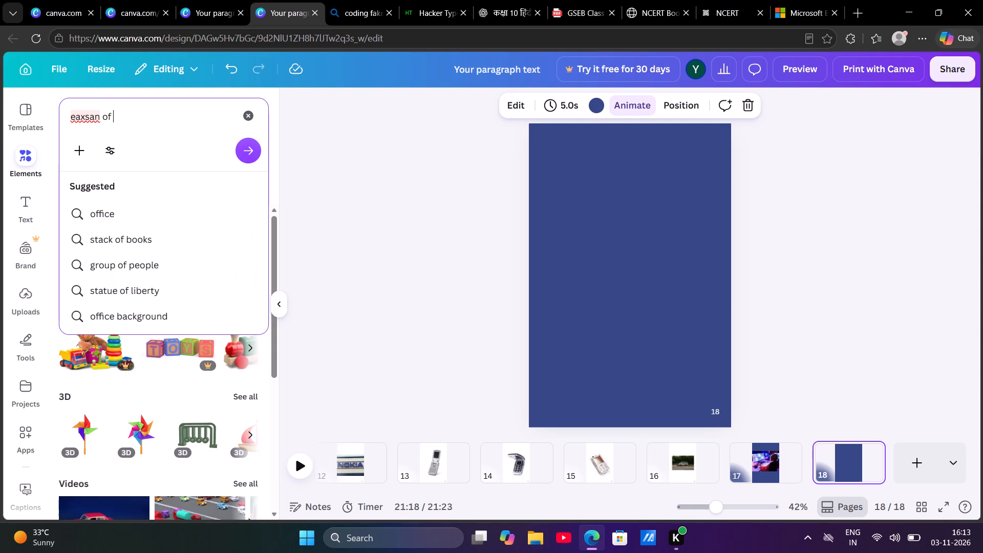
key("s")
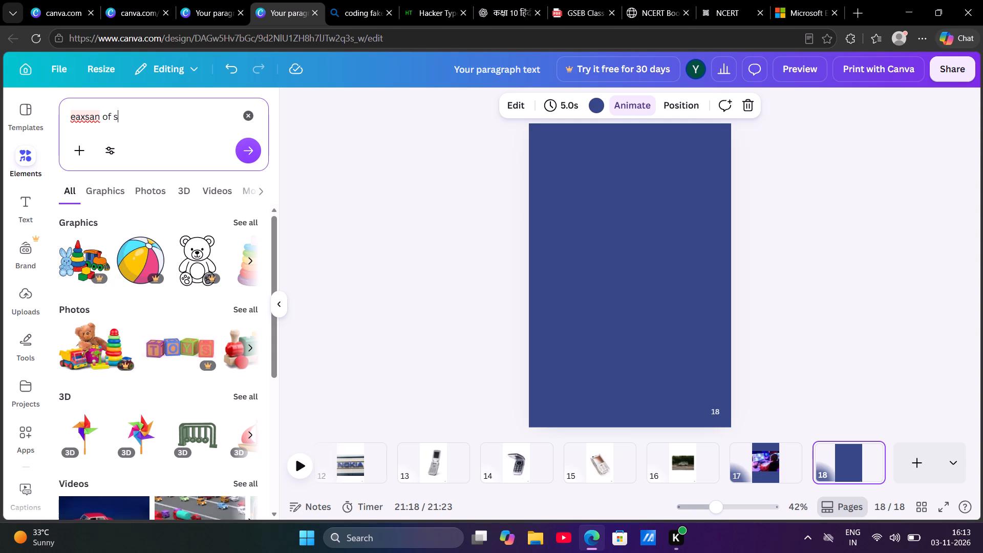
key("p")
type("id")
type("er")
key("m")
key("a")
key("n")
key("Return")
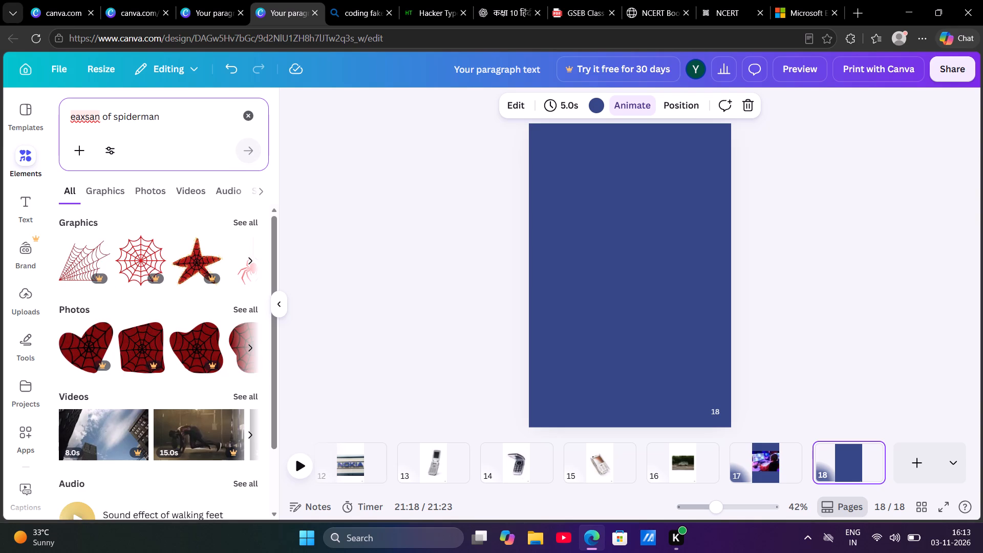
Refine the elements search query to "eaxsanfiger of spiderman" and run the search.
left_click(100, 115)
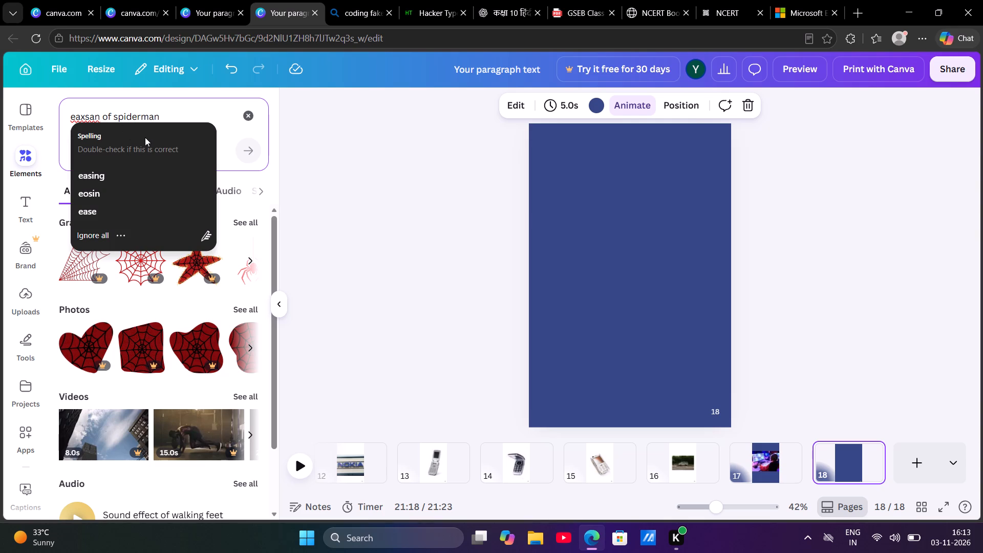
key("f")
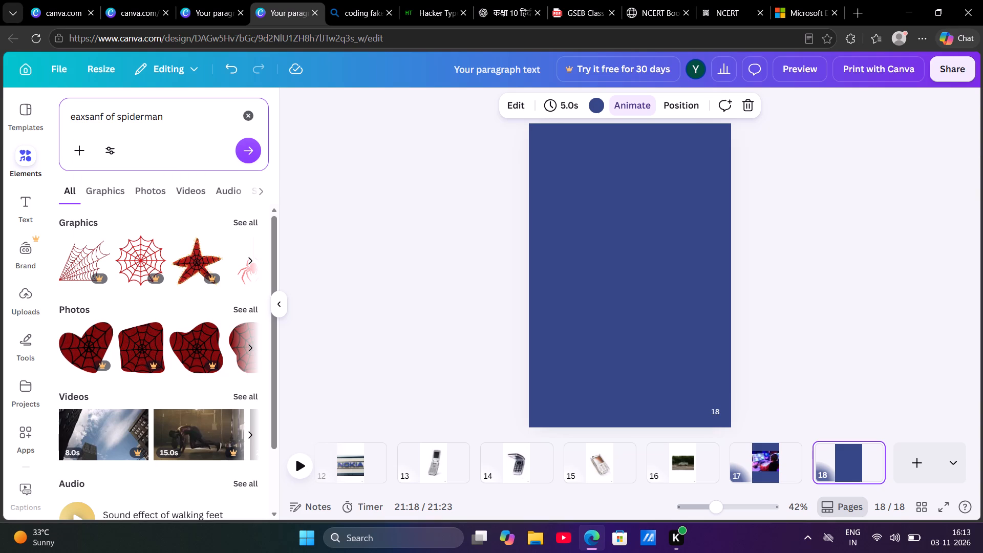
key("i")
key("g")
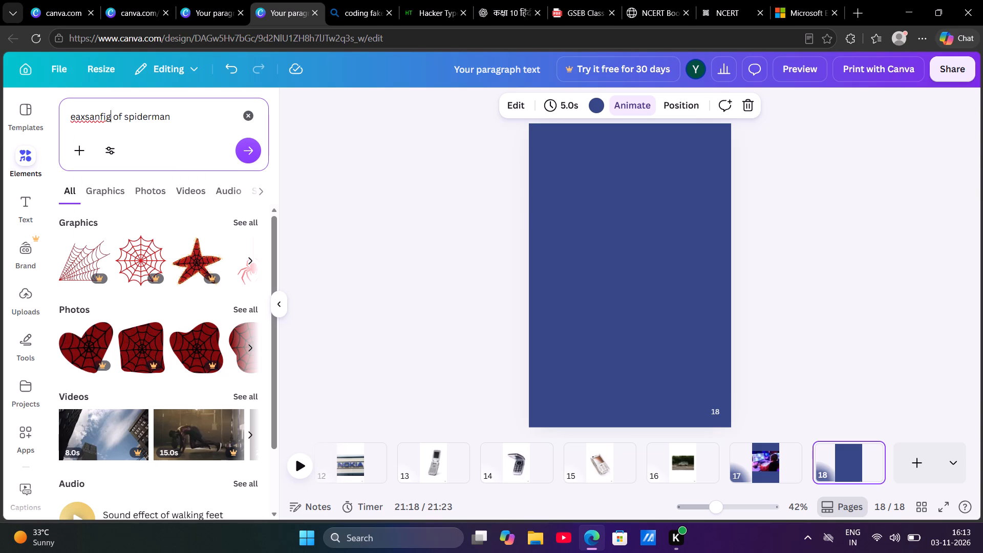
type("er")
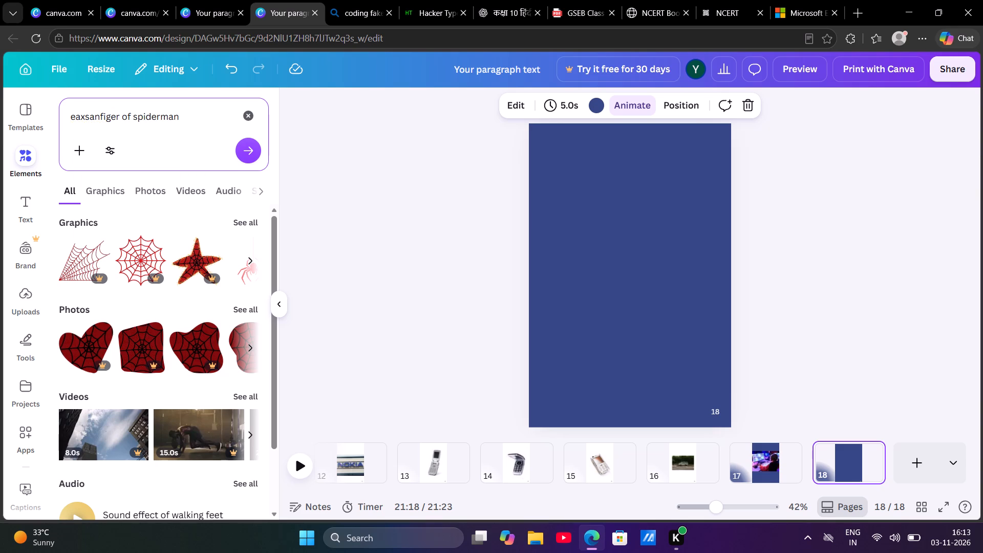
key("Return")
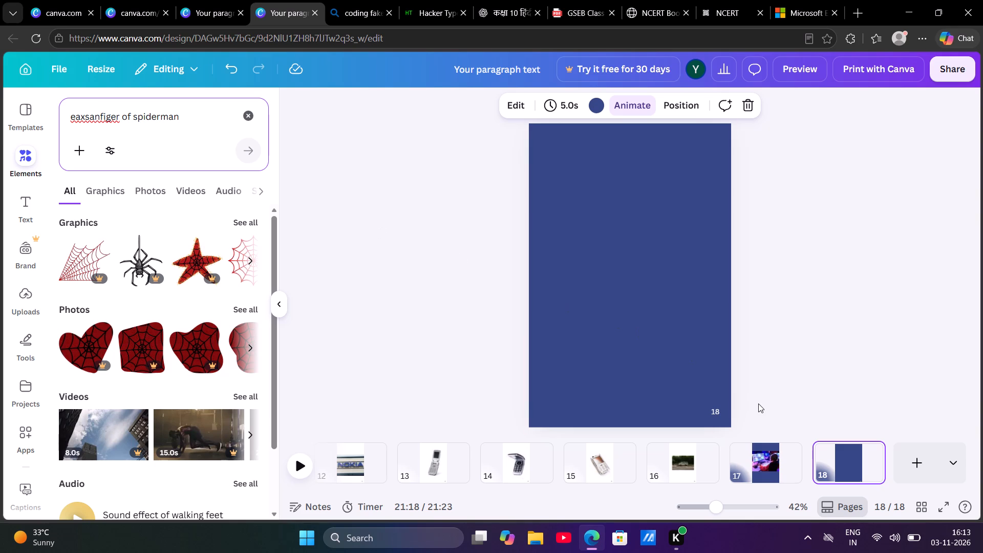
Set page 18's background to solid white.
left_click(594, 103)
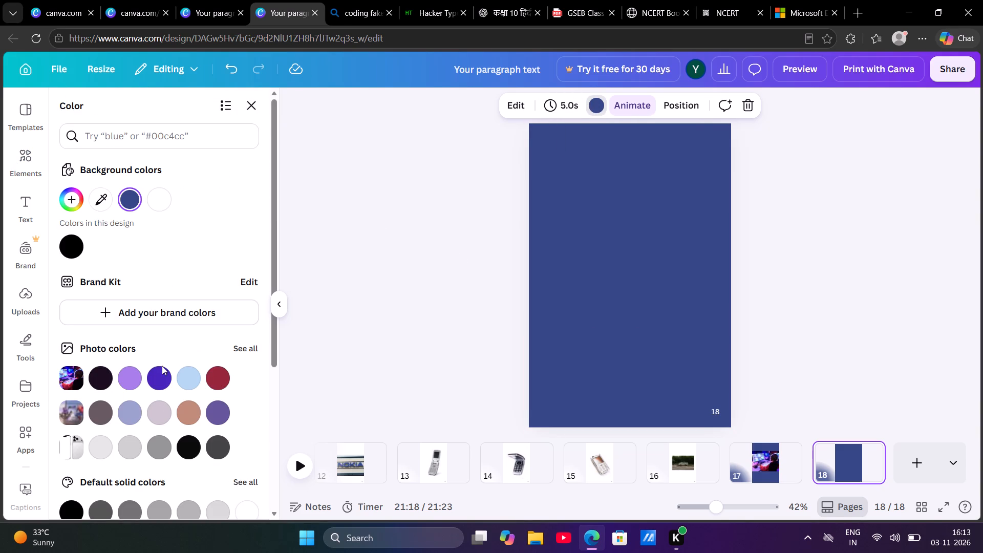
left_click(250, 513)
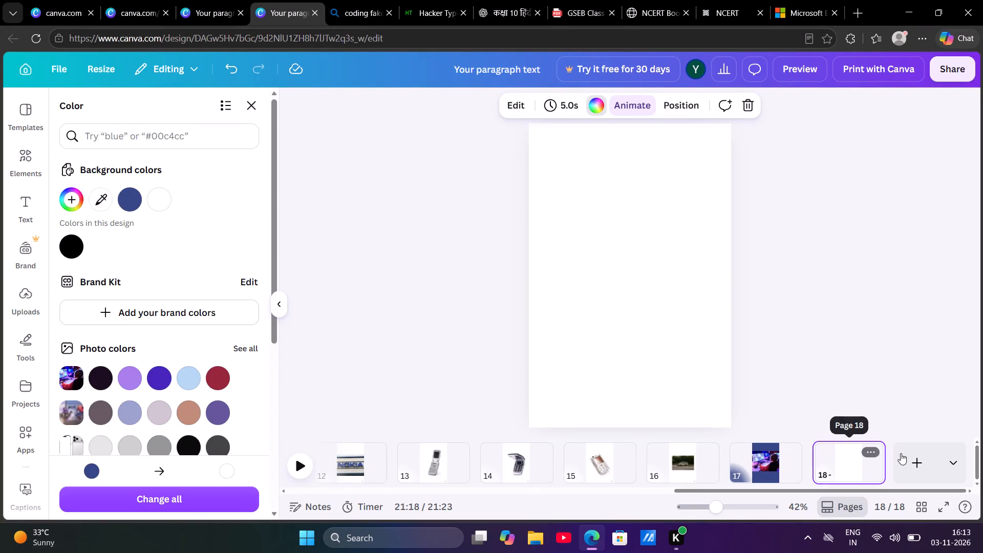
Add a new blank page 19 after page 18 and return to the element search results.
left_click(917, 452)
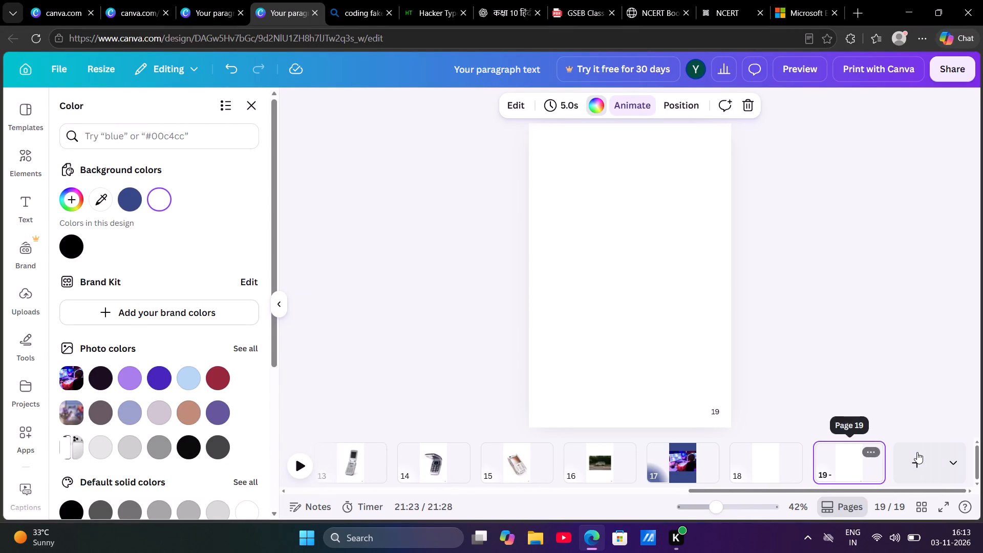
left_click(251, 113)
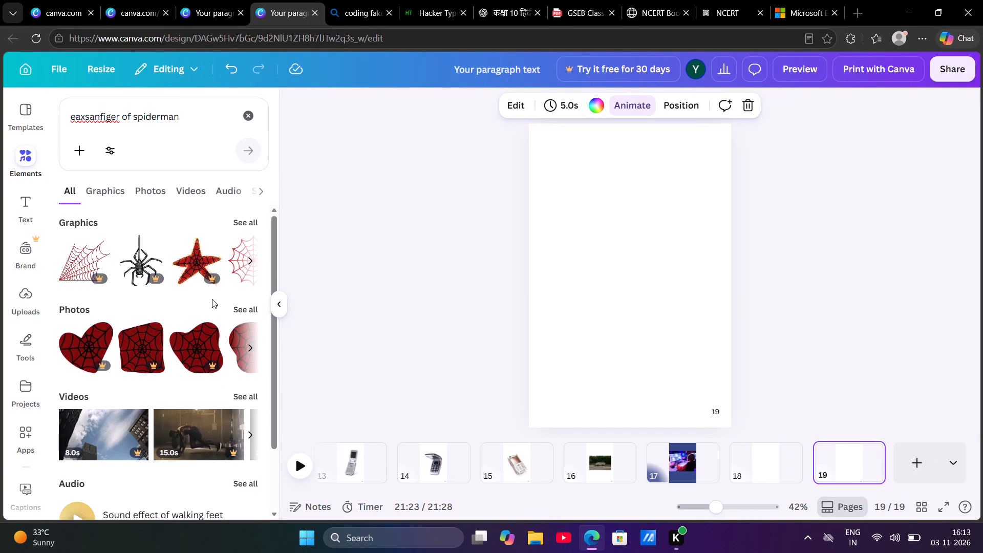
Preview the walking feet and falling raindrops sound effects in the search results.
scroll(212, 299, "down", 3)
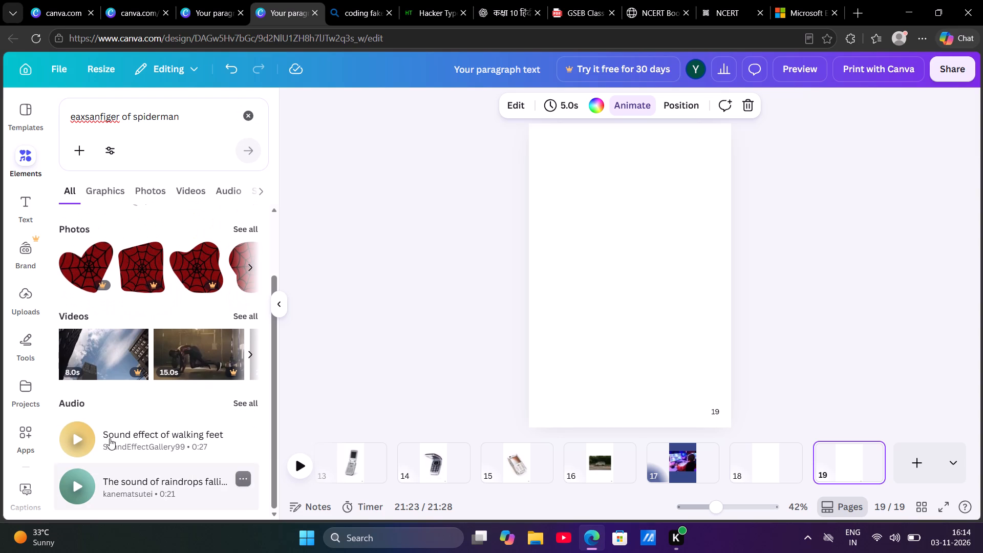
left_click(83, 440)
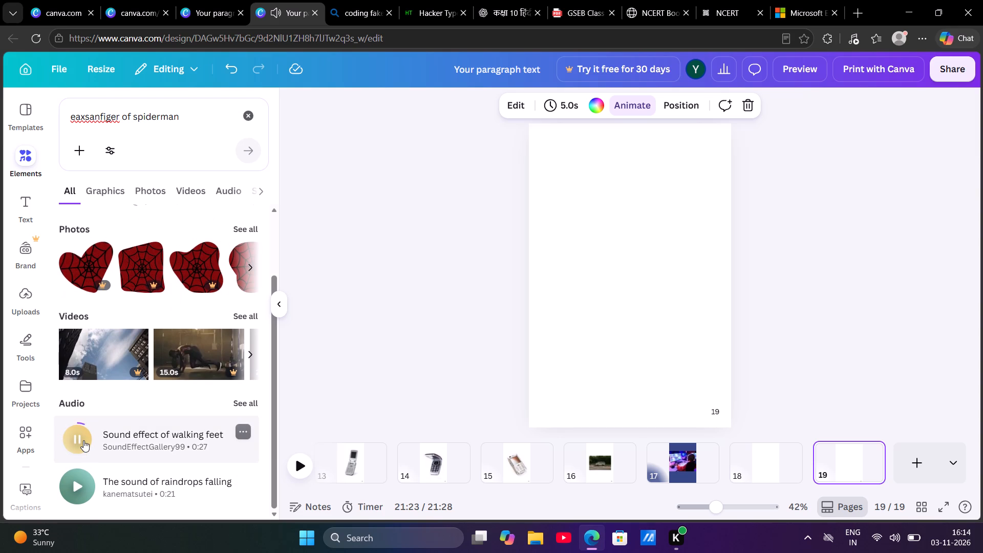
left_click(82, 472)
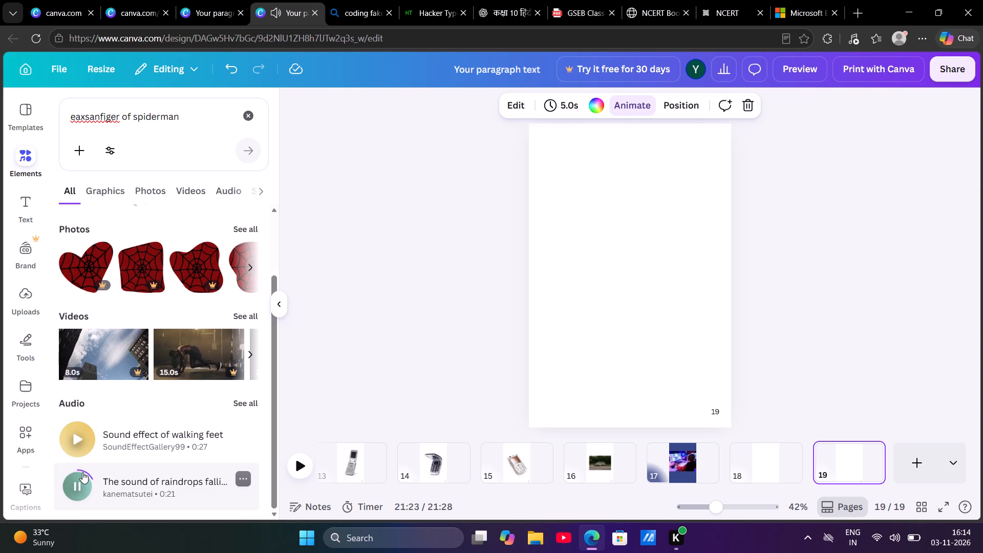
left_click(82, 472)
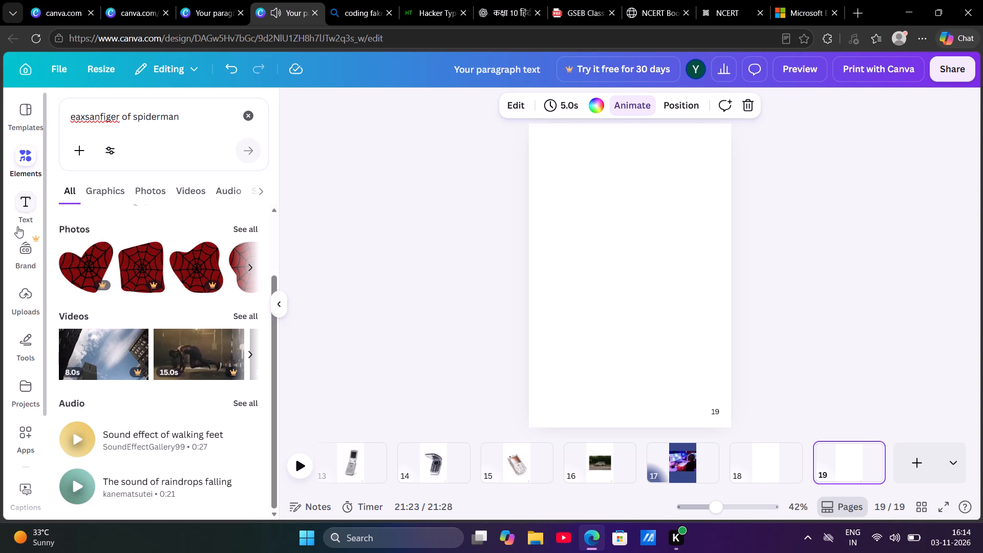
Browse the photo, video and graphics results and add the giant spider sculpture photo to page 19.
left_click(148, 190)
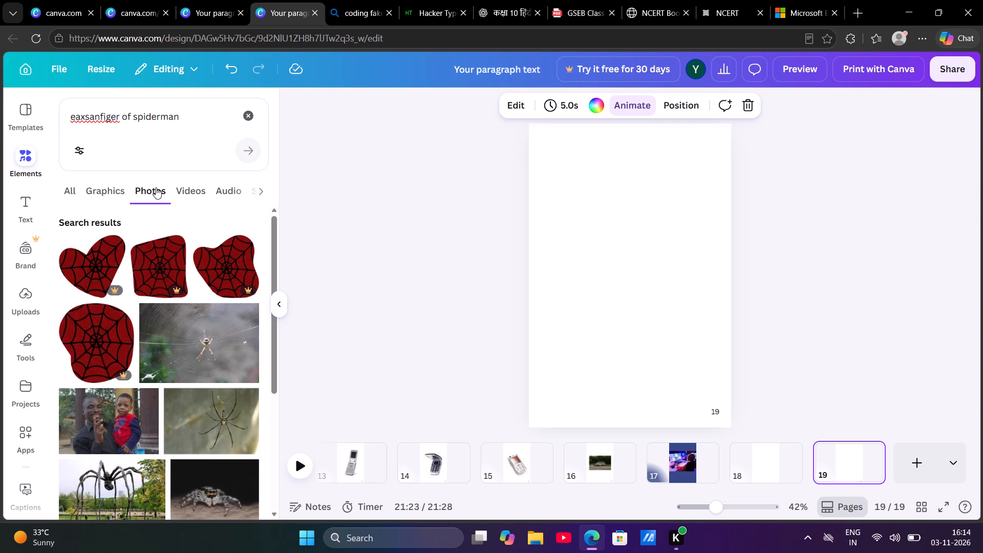
left_click(183, 188)
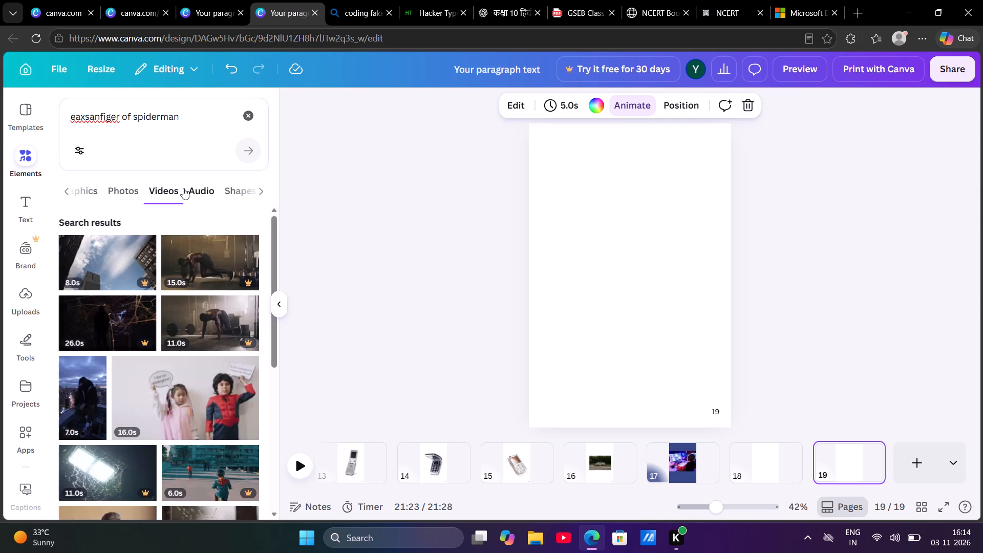
left_click(111, 188)
left_click(111, 188)
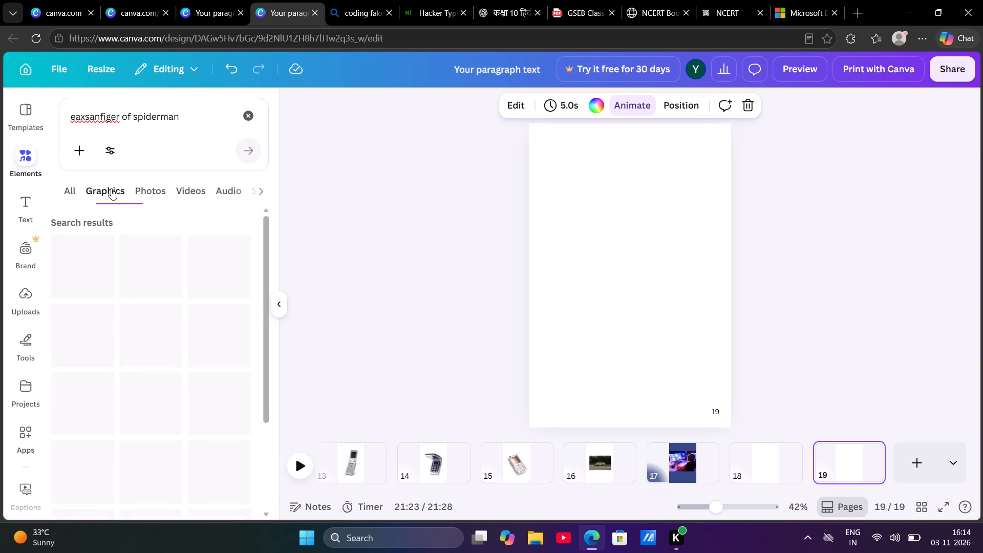
left_click(111, 188)
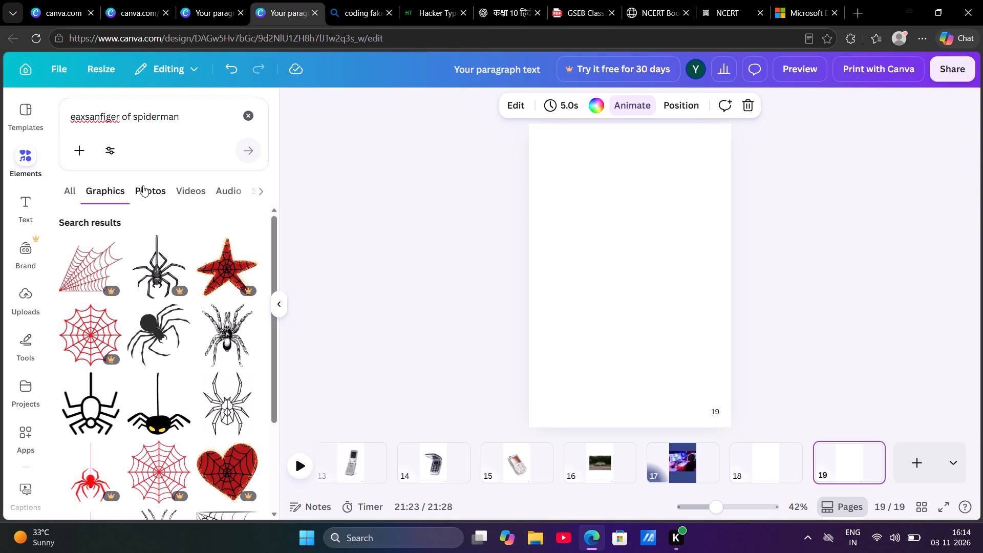
left_click(143, 185)
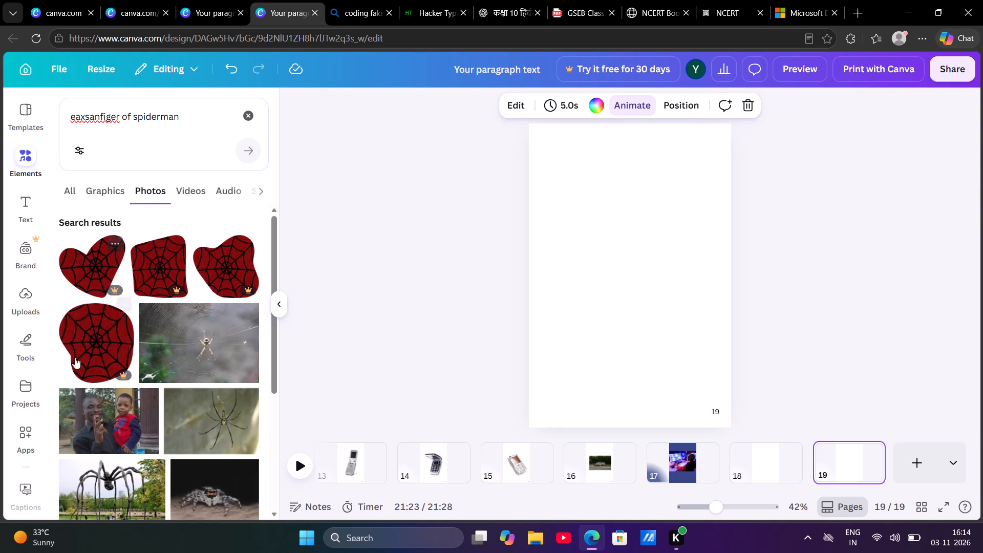
left_click(106, 490)
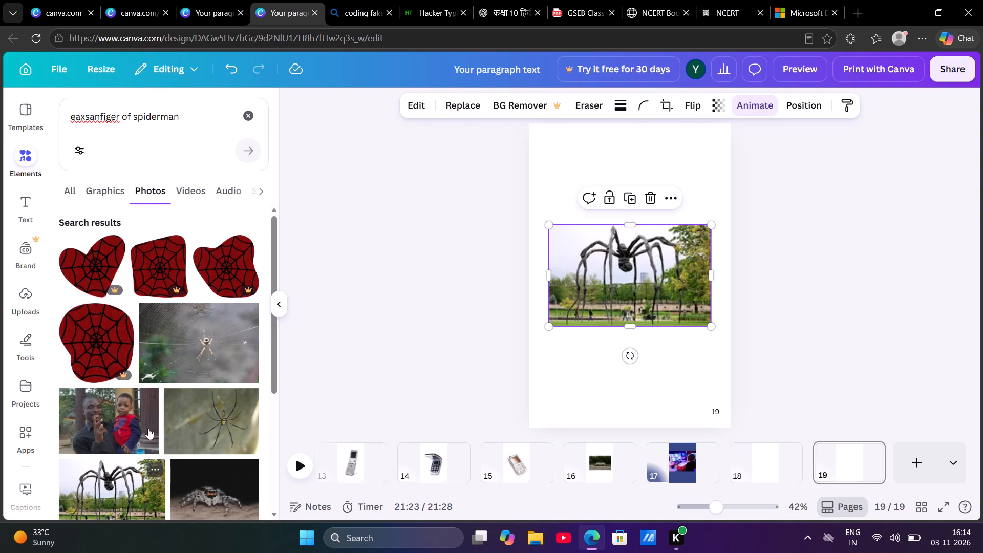
Look through the video results for the Spider-Man query and add a new blank page 20 after the spider sculpture page.
left_click(187, 189)
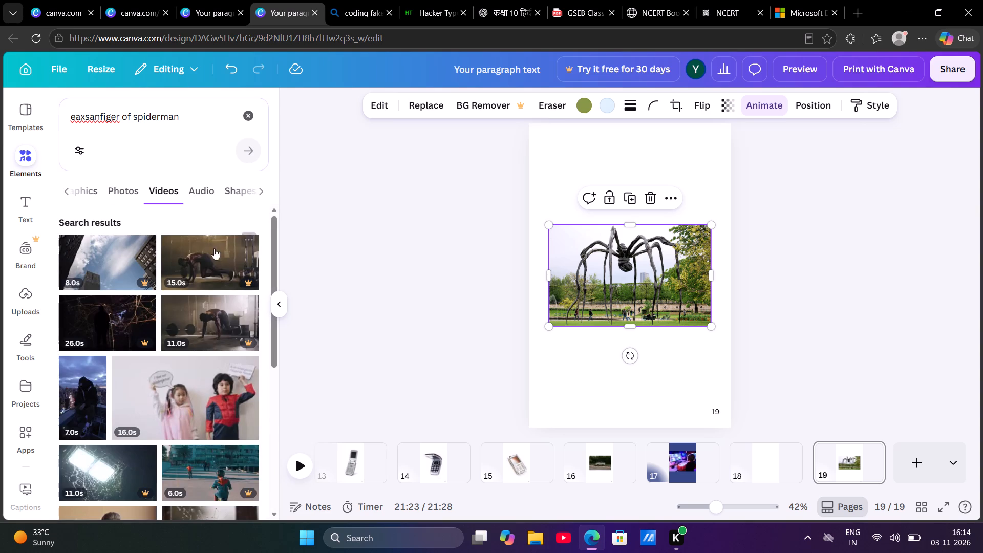
scroll(220, 291, "down", 3)
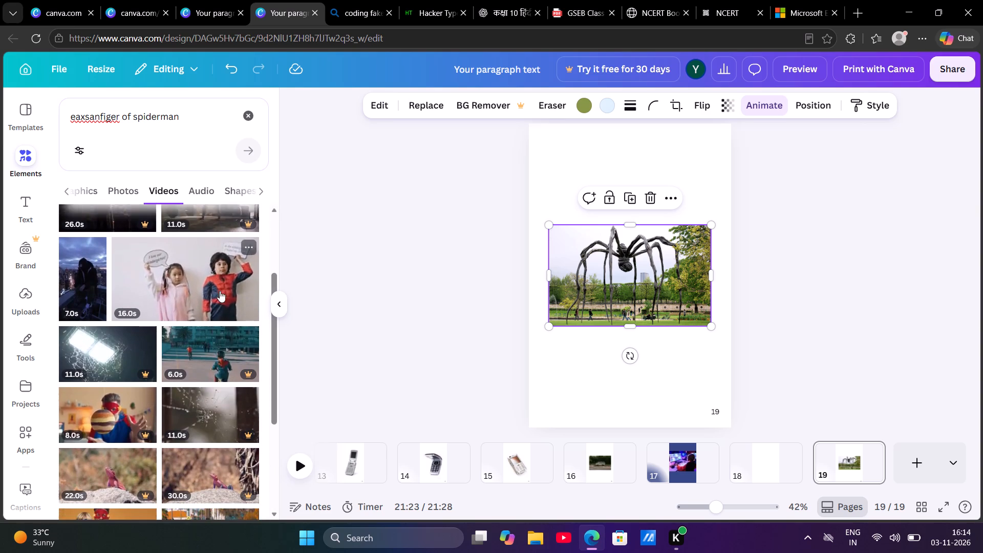
scroll(220, 291, "down", 1)
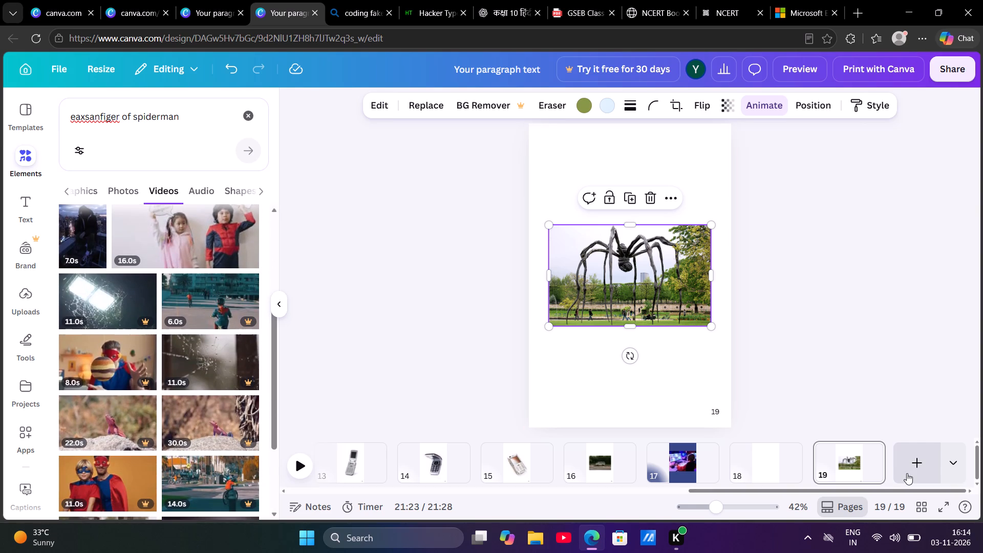
left_click(907, 473)
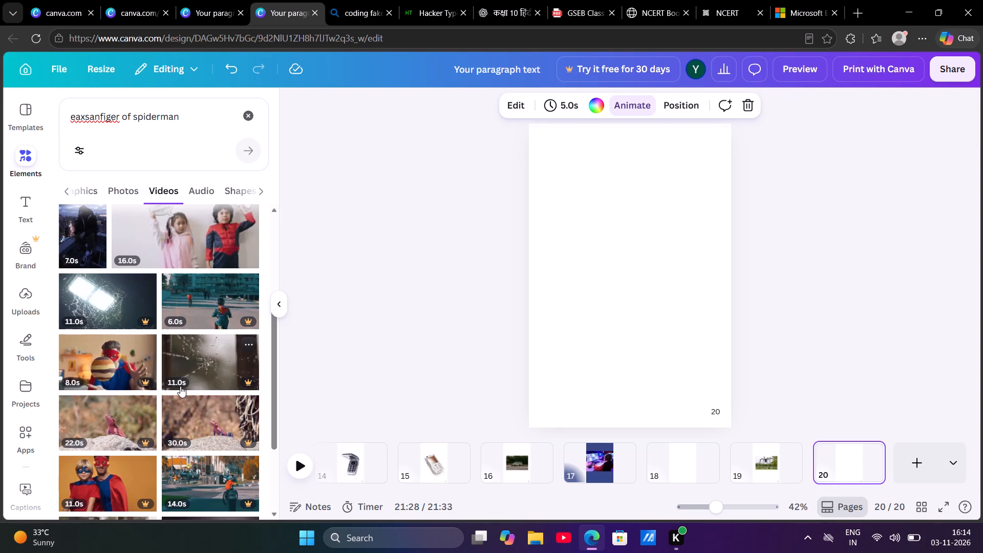
Examine the full list of video results for the Spider-Man query for a clip suited to page 20.
scroll(180, 386, "down", 3)
scroll(180, 386, "up", 3)
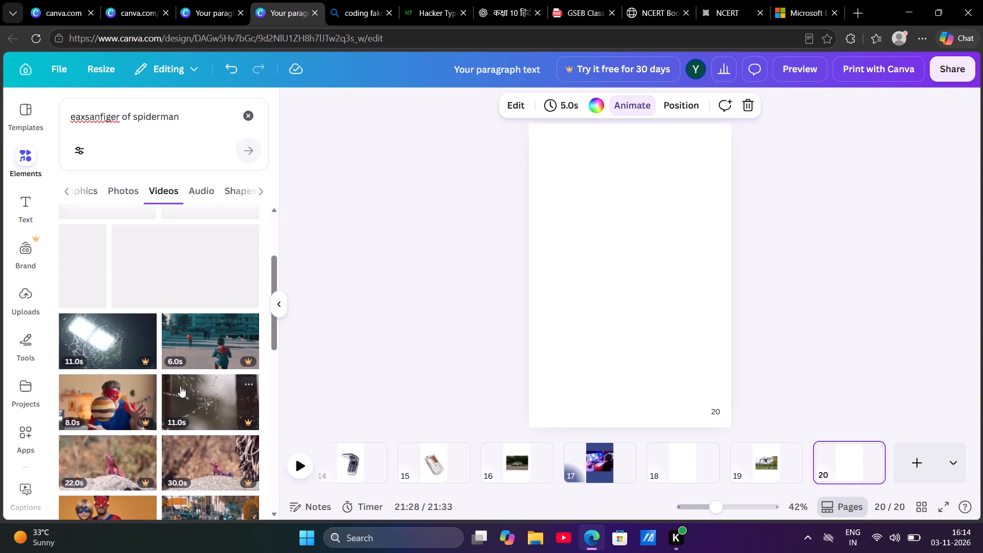
scroll(180, 386, "up", 4)
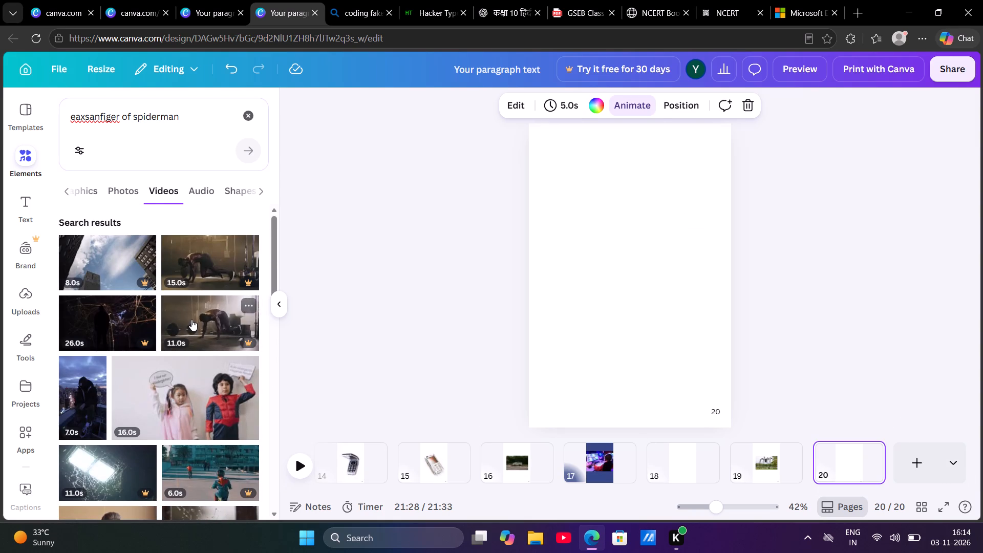
scroll(191, 319, "down", 4)
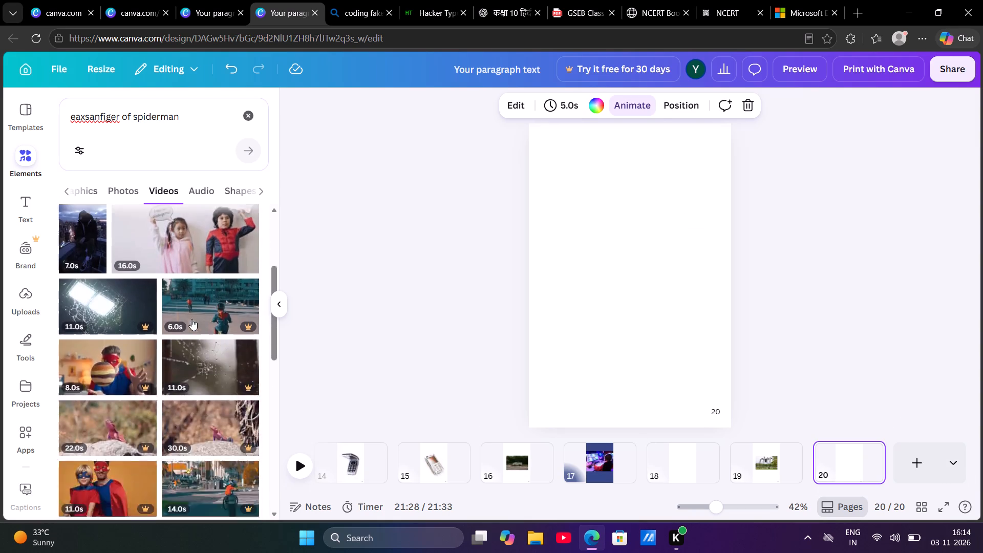
scroll(191, 319, "down", 7)
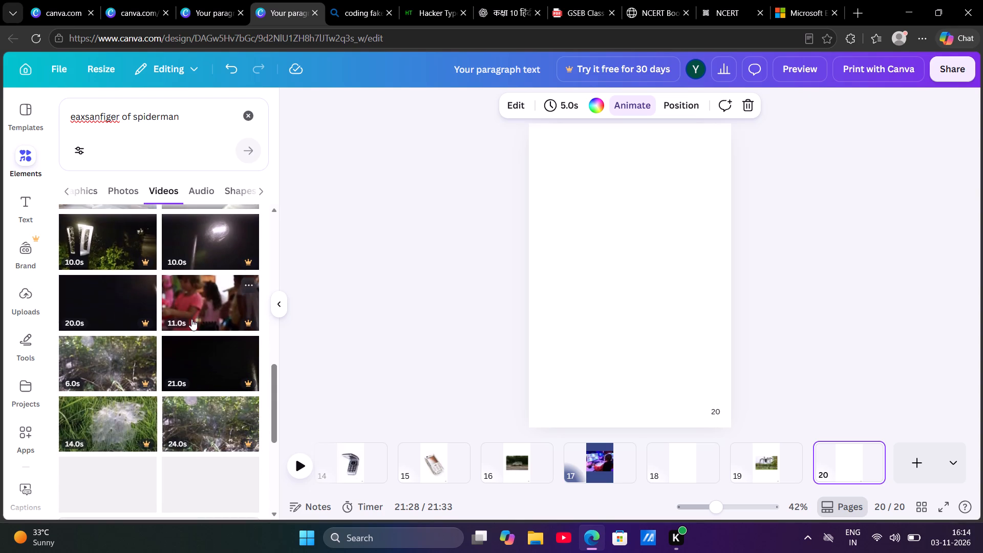
scroll(191, 319, "down", 6)
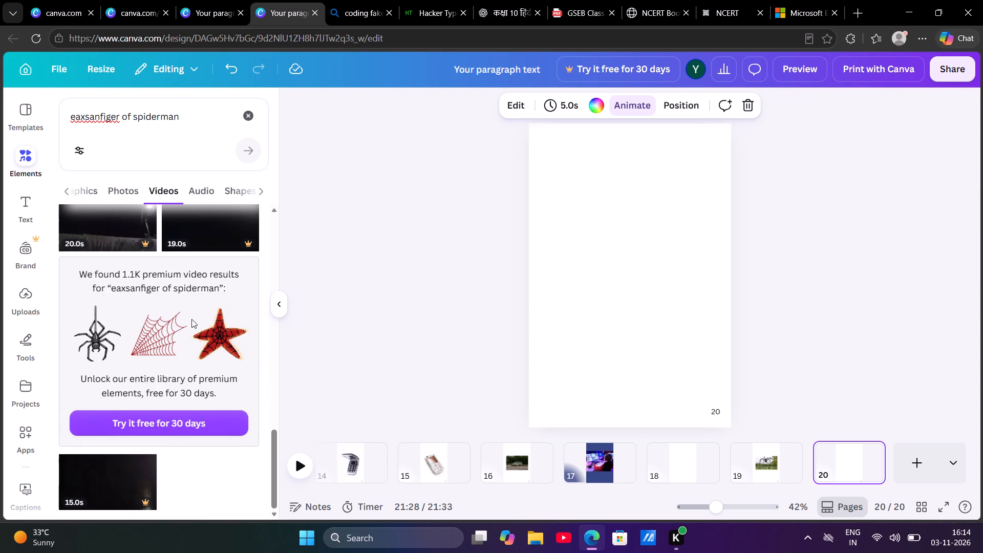
scroll(191, 319, "down", 1)
scroll(188, 307, "up", 5)
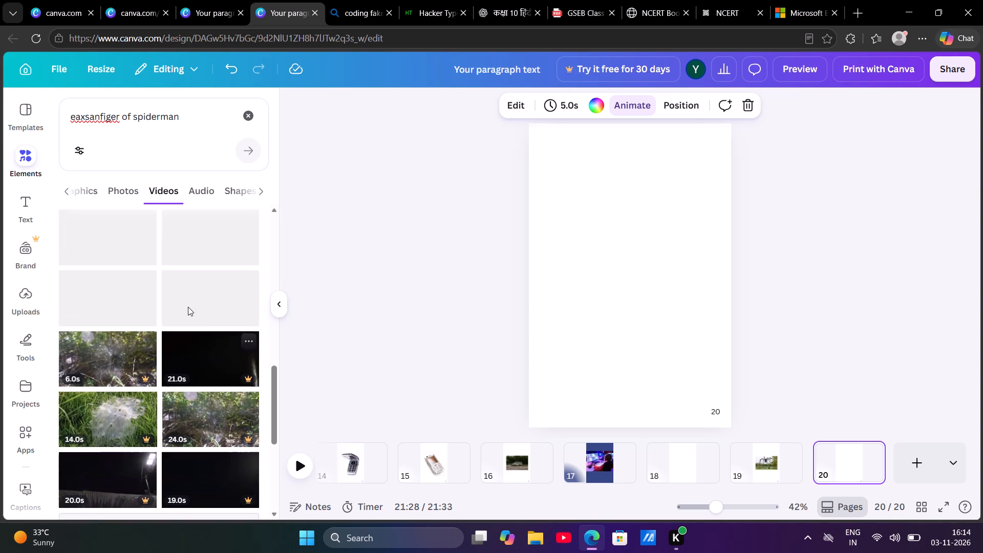
Check the audio results and preview the "room full of people talking" sound.
left_click(195, 189)
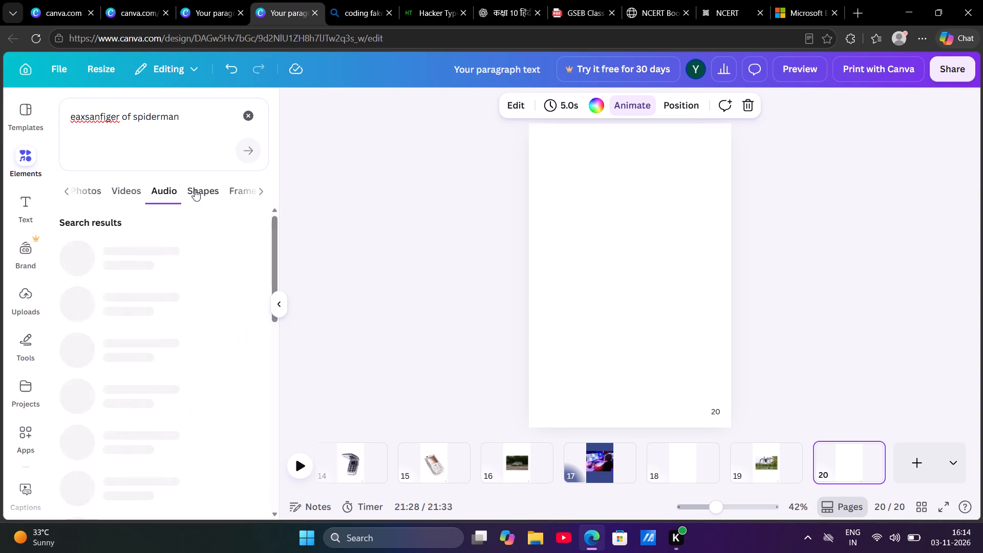
left_click(195, 189)
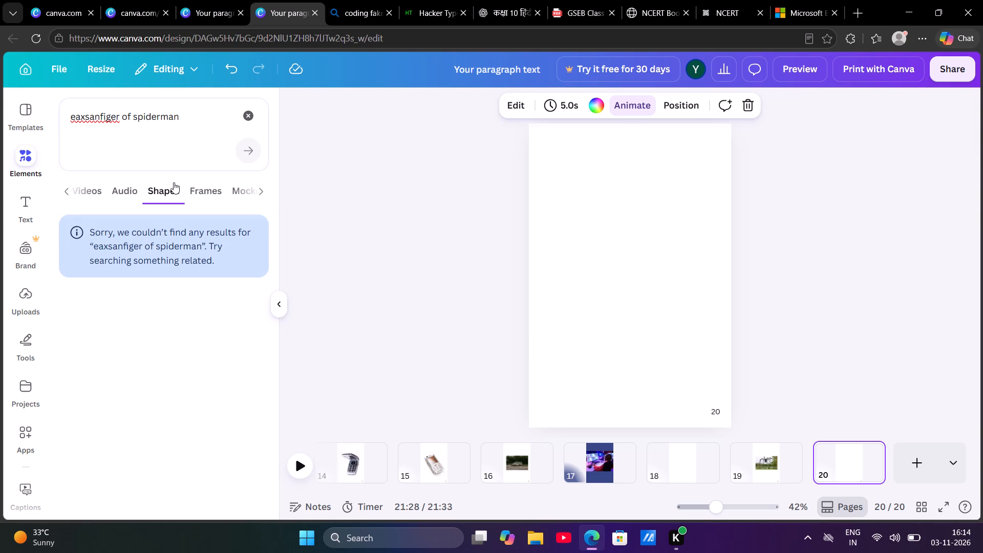
left_click(125, 187)
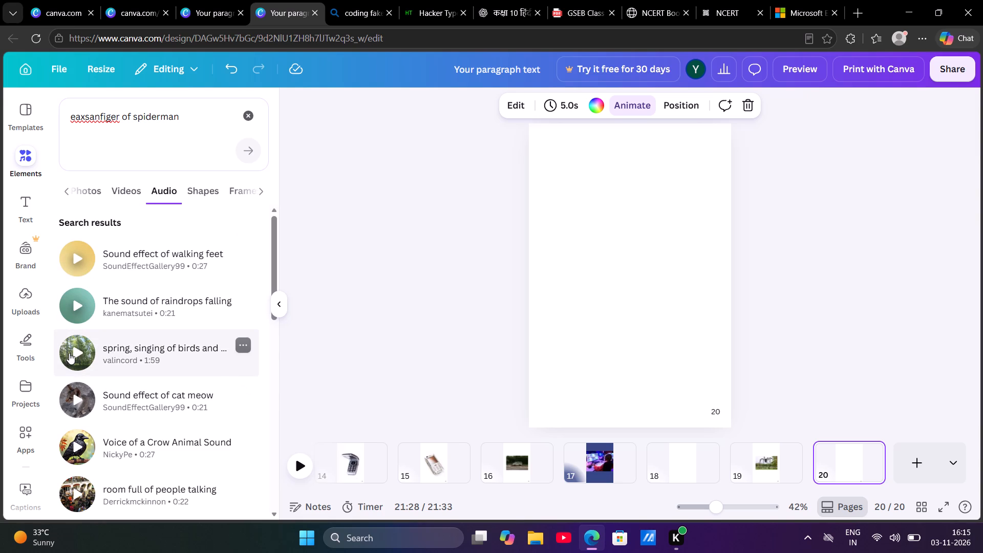
left_click(85, 493)
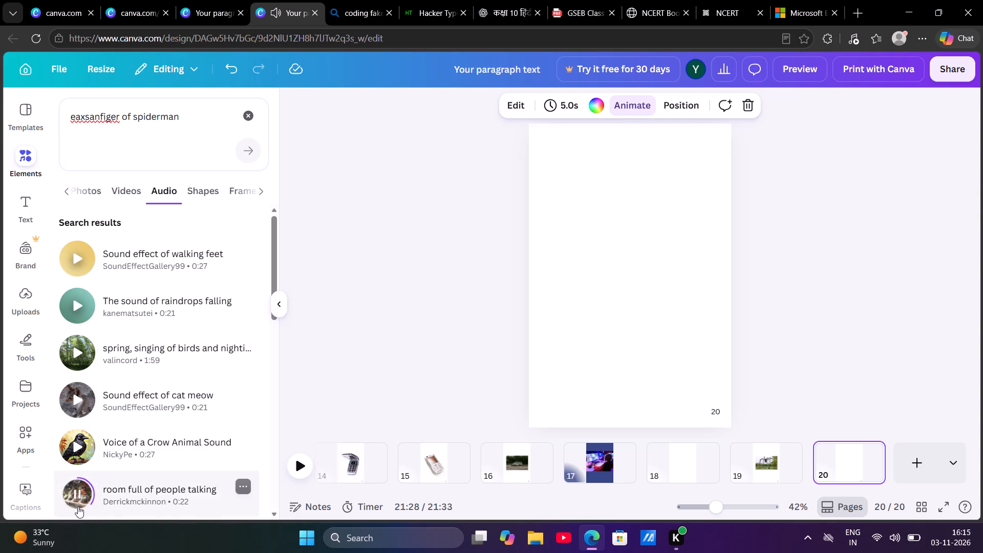
left_click(75, 499)
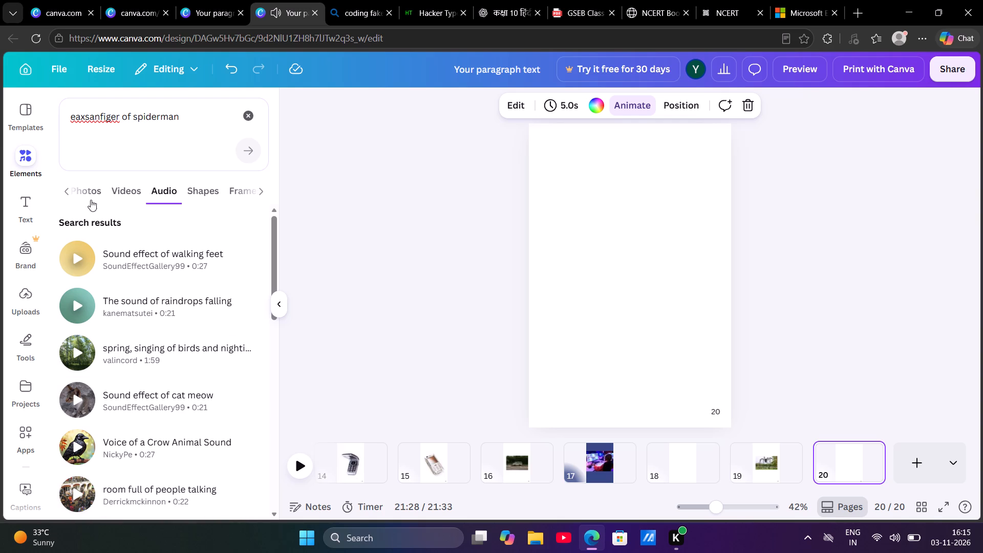
Check the shapes, frames, mockups, charts and 3D results for the Spider-Man query.
left_click(203, 185)
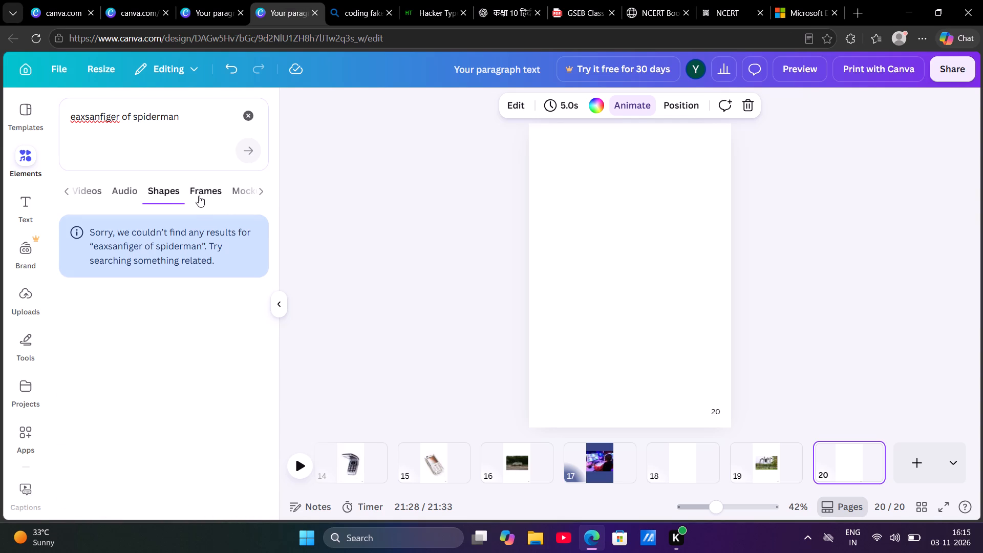
left_click(199, 196)
left_click(199, 196)
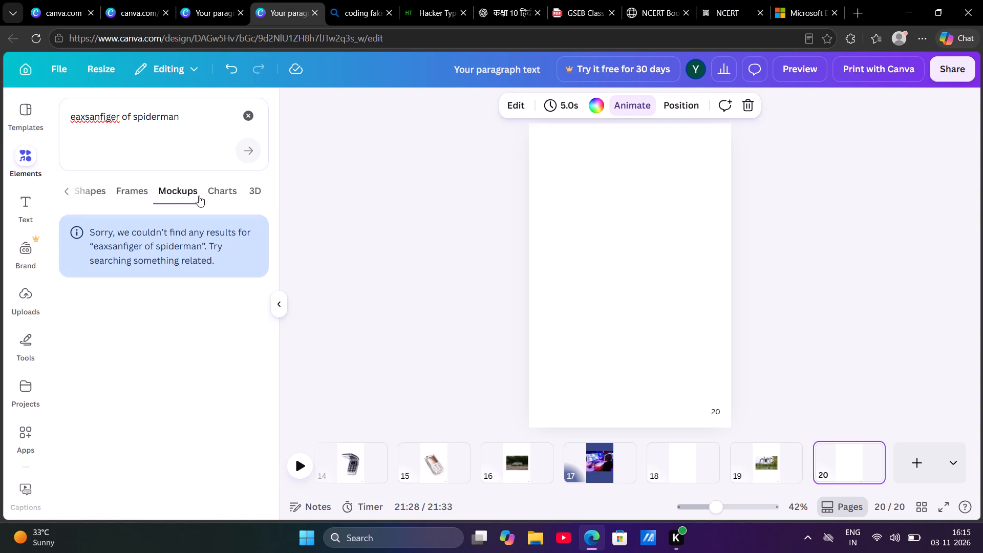
left_click(199, 196)
left_click(213, 190)
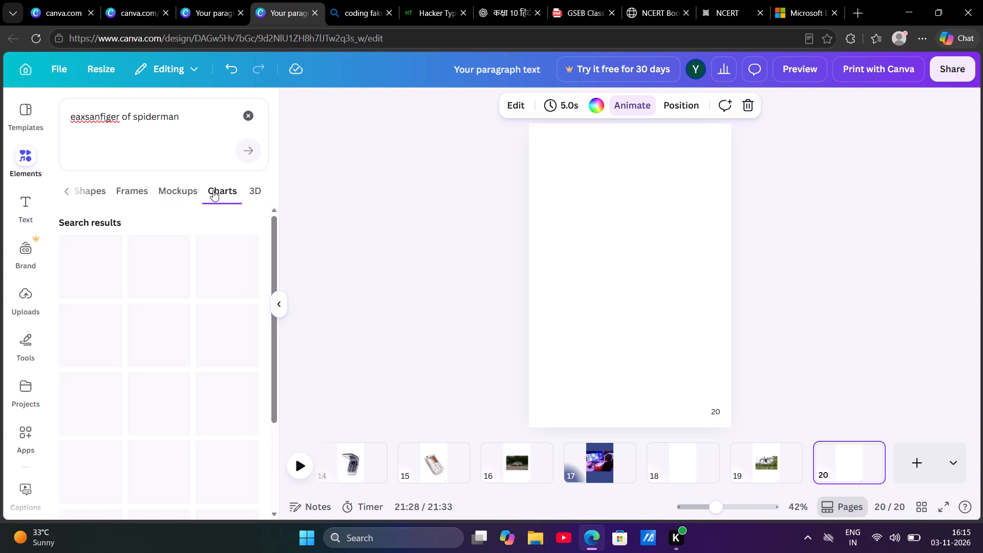
left_click(213, 190)
left_click(250, 187)
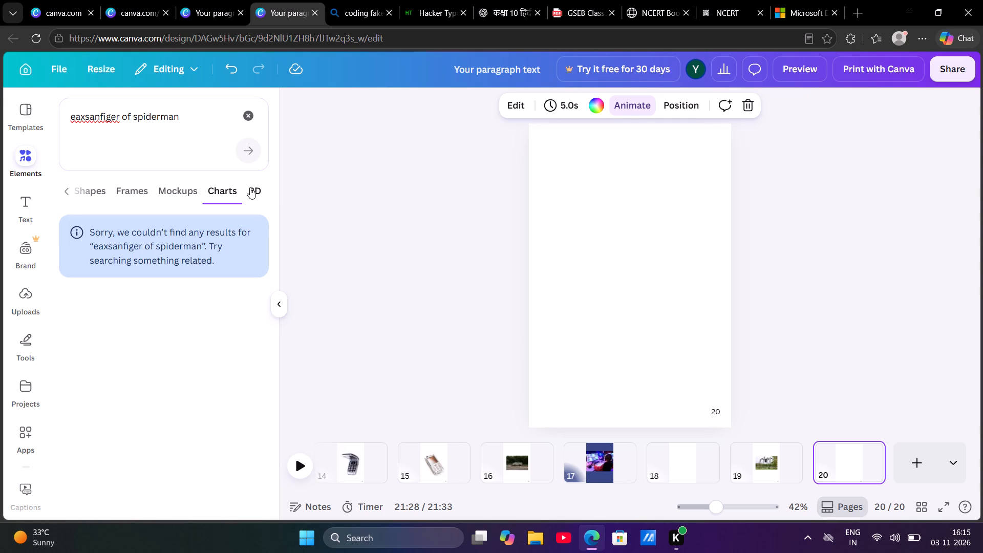
left_click(423, 224)
left_click_drag(423, 224, 38, 218)
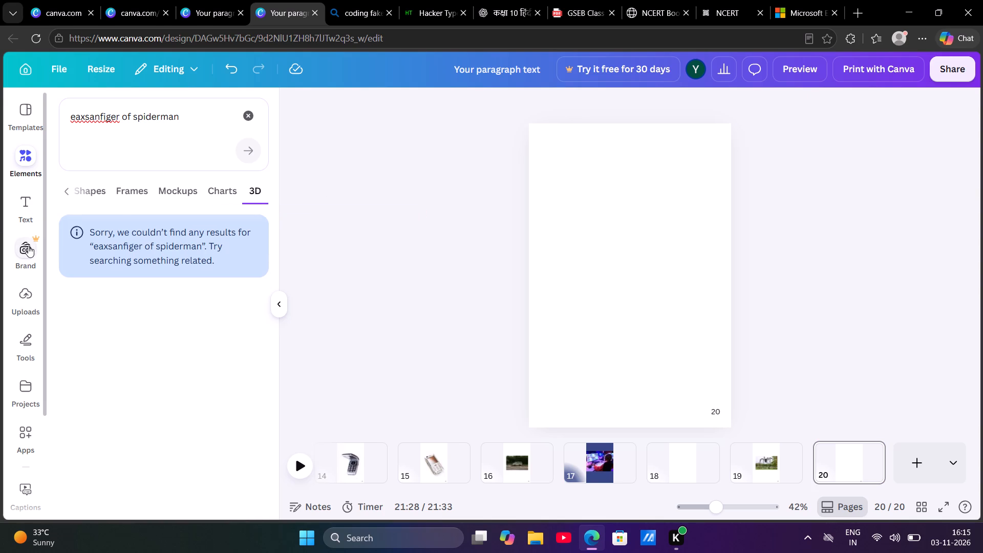
Check the Brand Kit's colour options and its upgrade plans, leaving without choosing a plan.
left_click(28, 246)
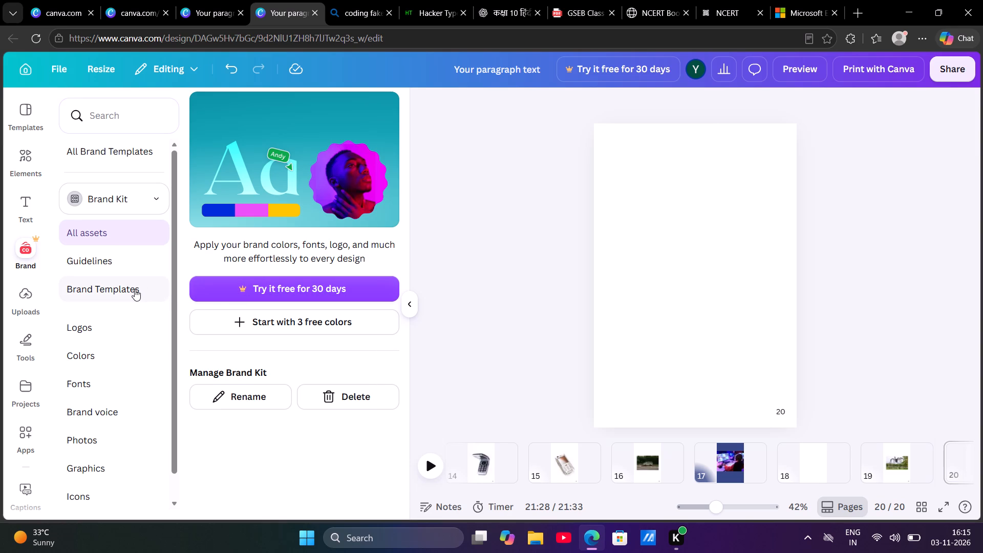
left_click(127, 351)
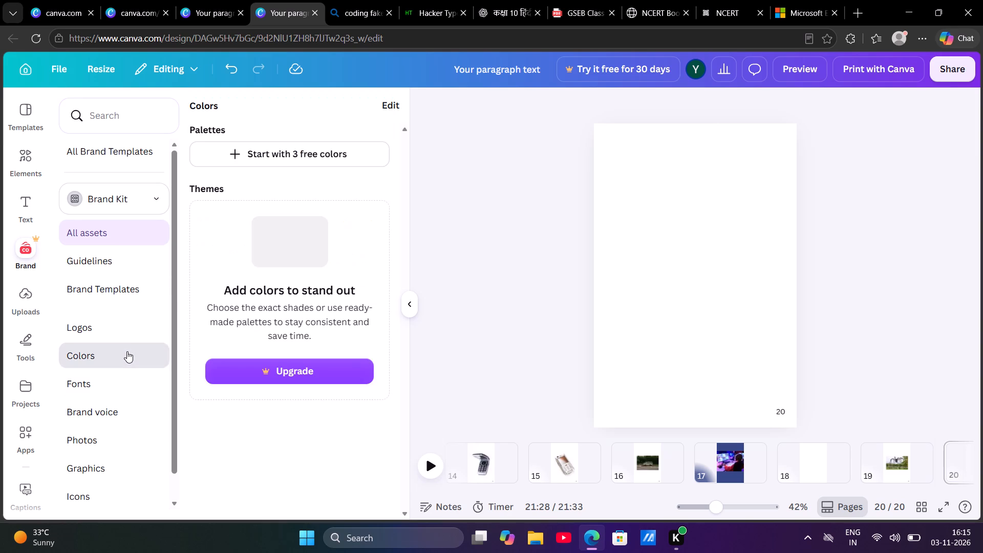
left_click(248, 371)
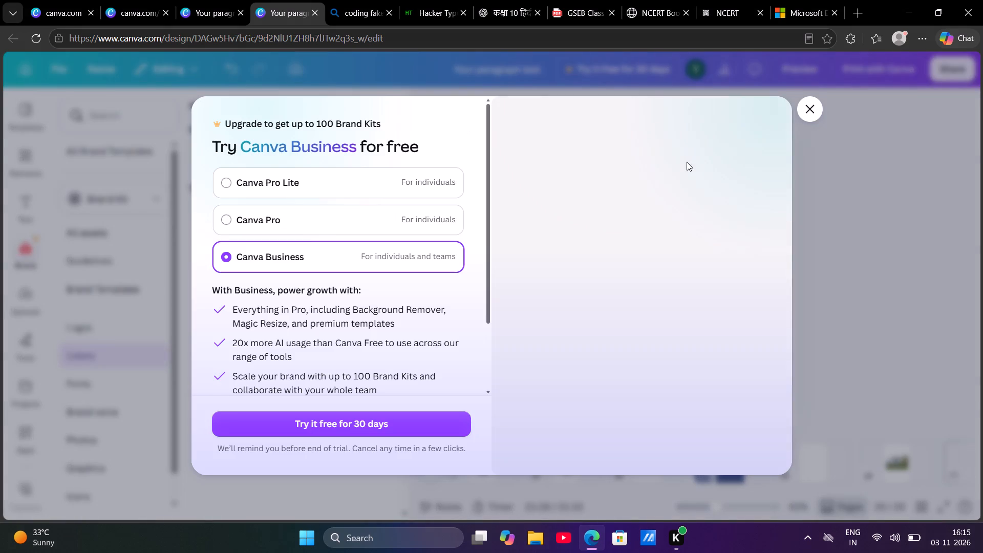
left_click(808, 108)
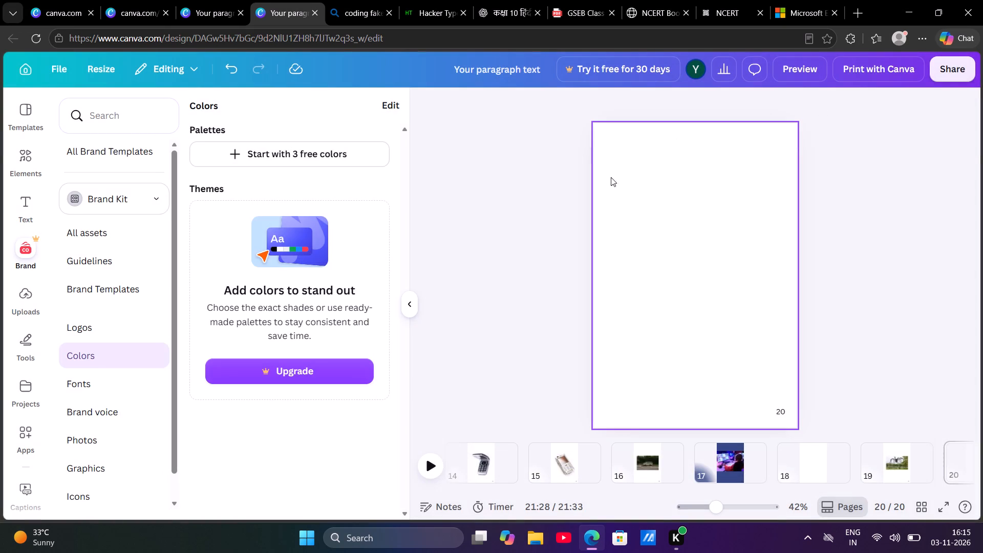
left_click(412, 307)
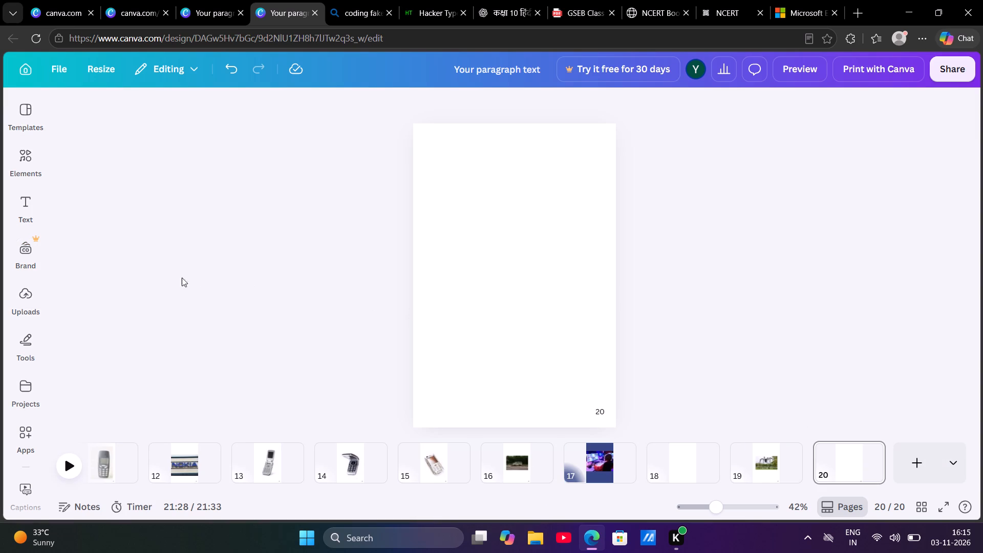
Look again through the combined, graphics and photo results for the Spider-Man elements query.
left_click(29, 152)
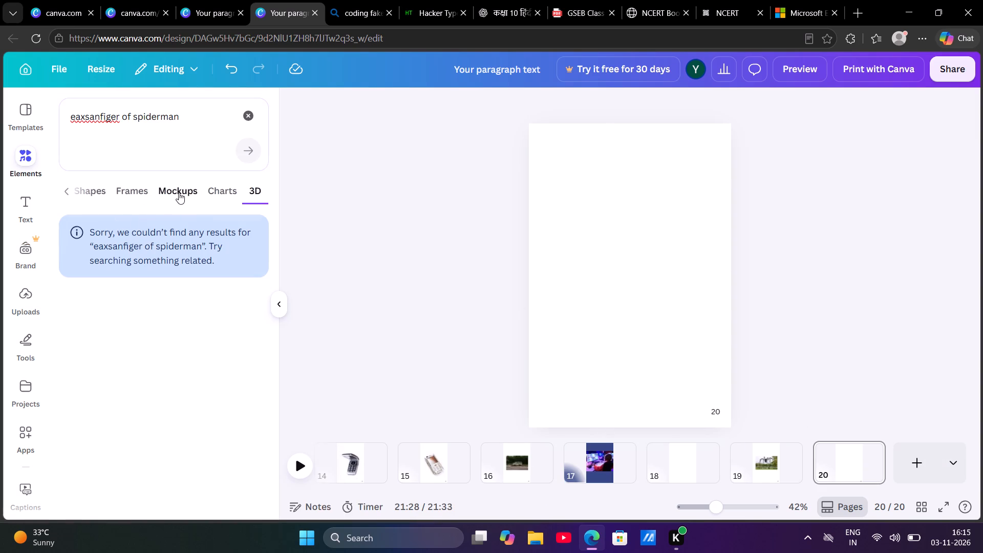
triple_click(67, 188)
triple_click(67, 188)
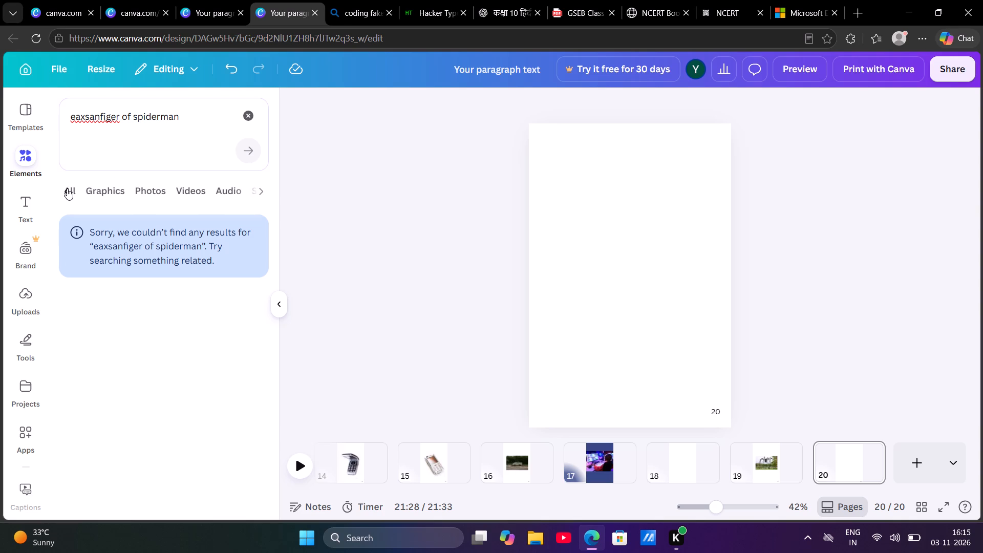
left_click(67, 188)
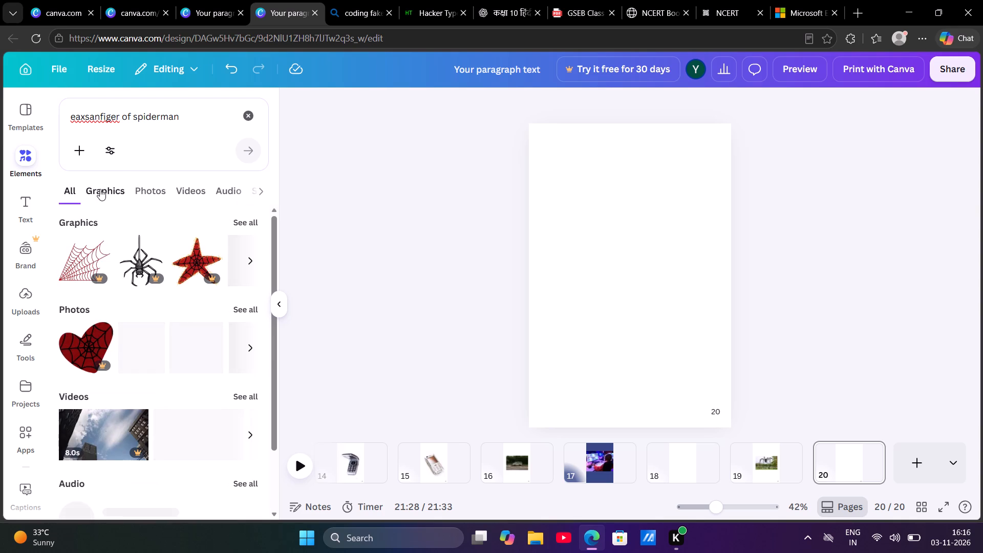
left_click(107, 193)
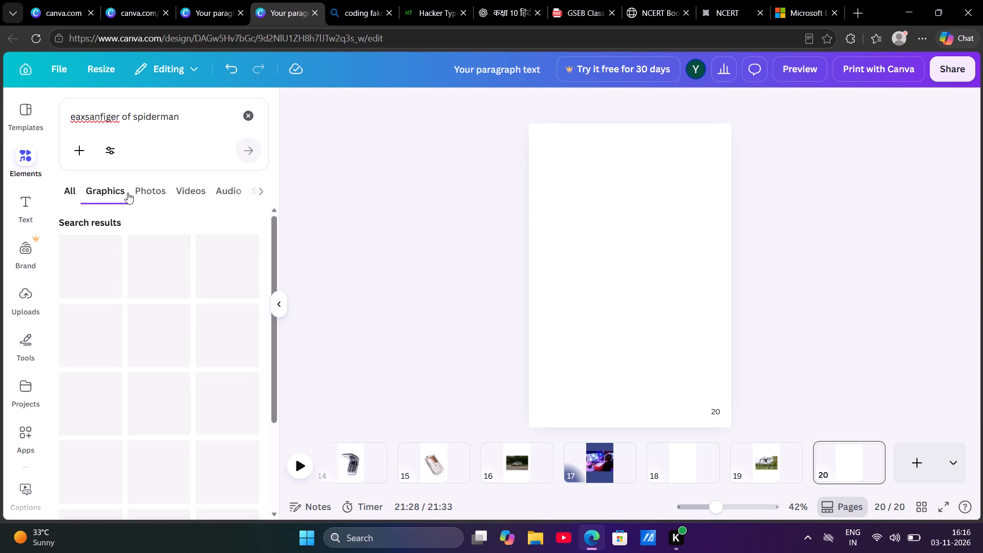
left_click(136, 193)
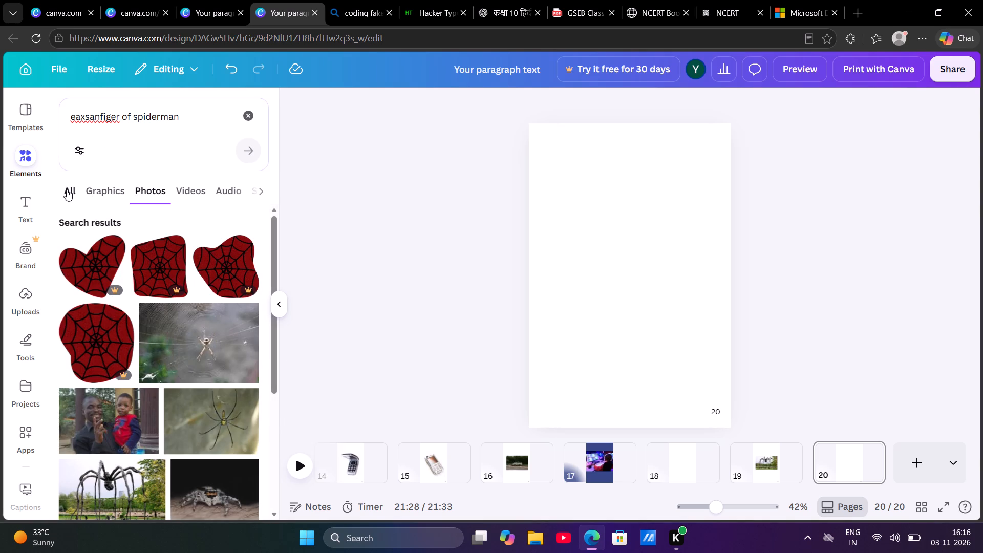
left_click(67, 189)
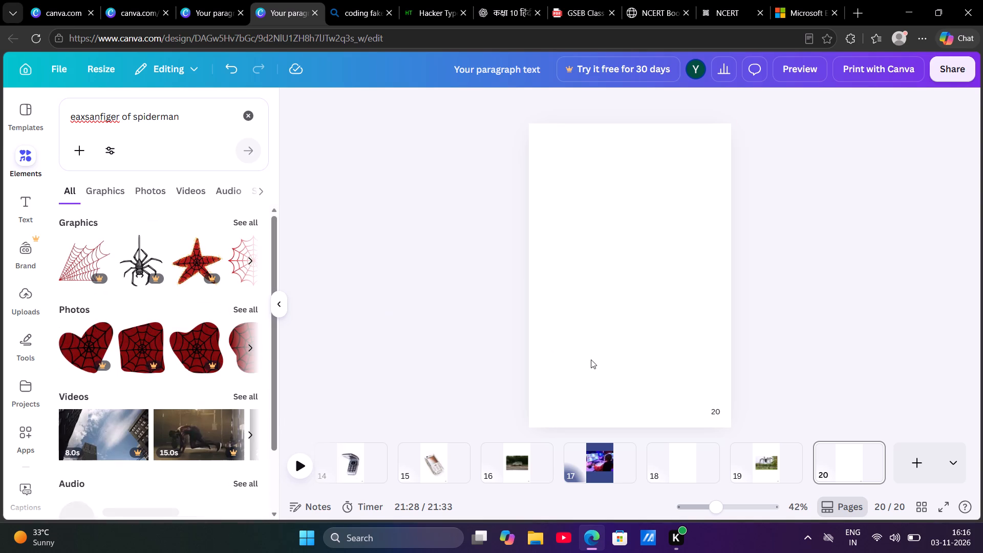
Check the uploaded images, videos and folders available as a background replacement for page 20.
left_click(580, 259)
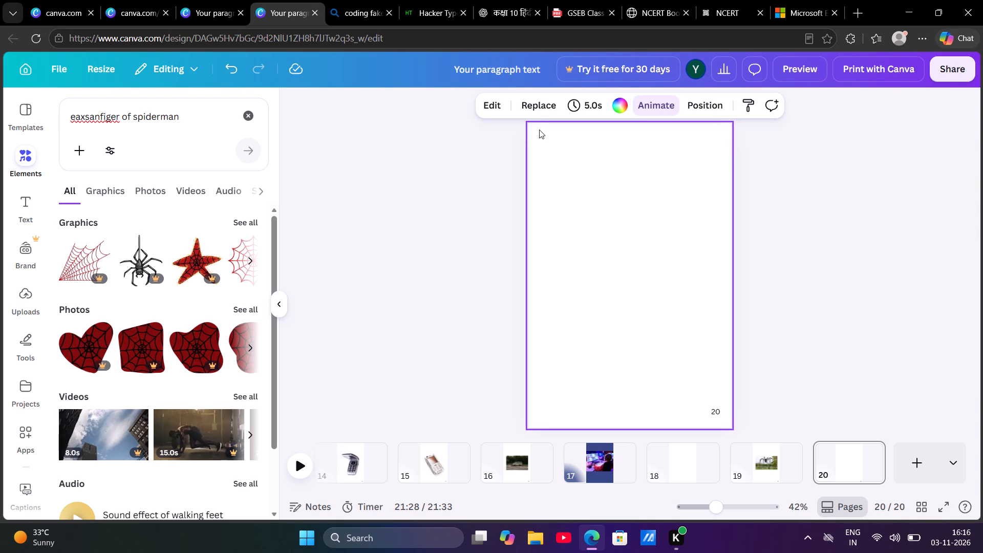
left_click(537, 112)
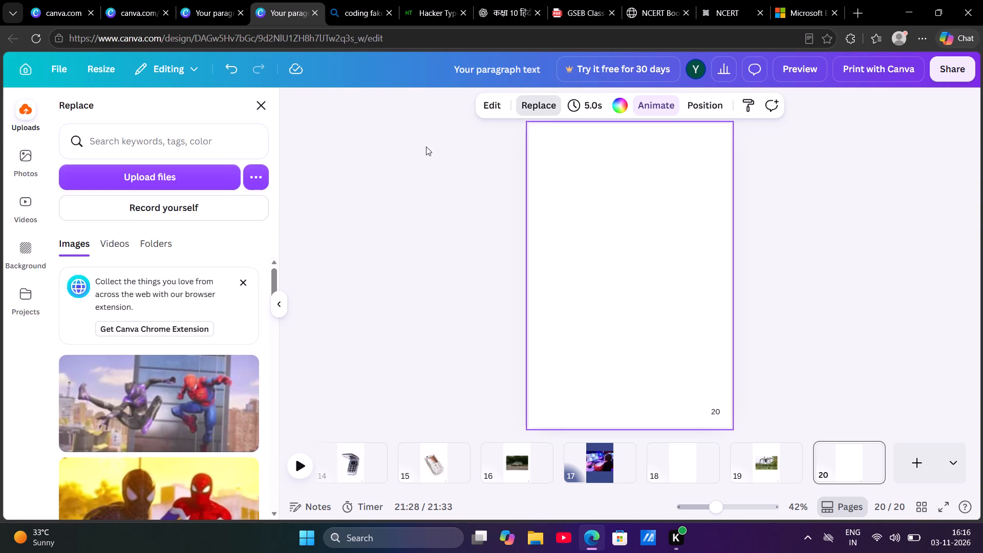
left_click(156, 240)
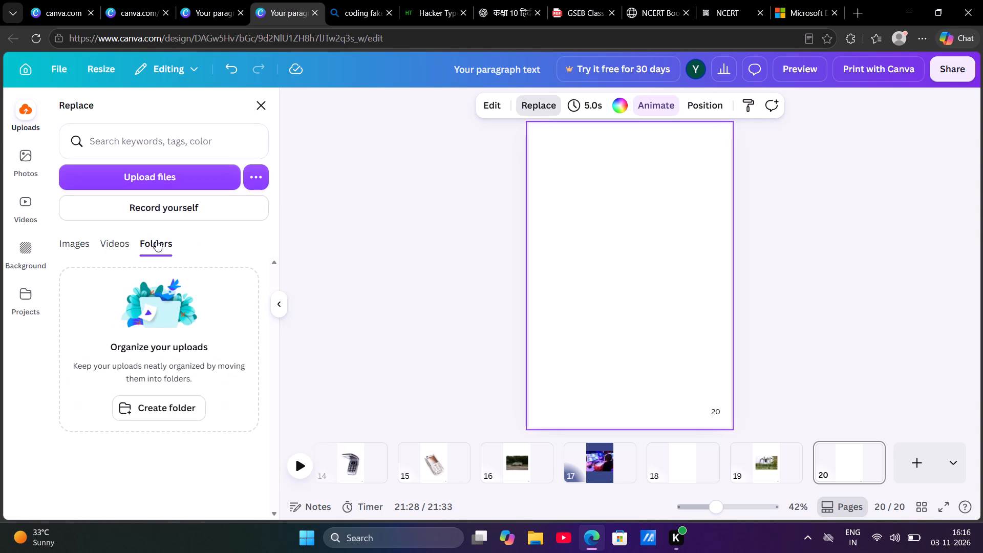
left_click(111, 239)
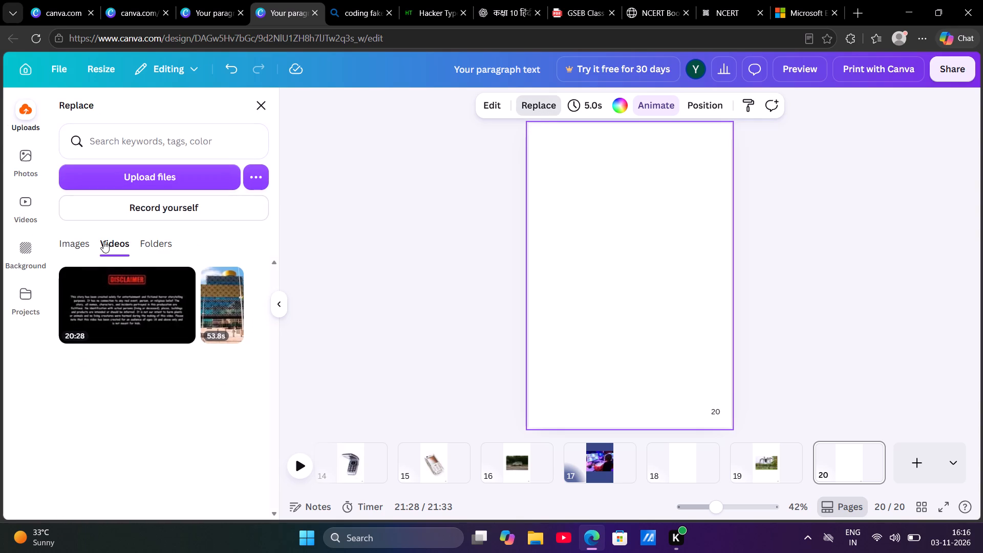
left_click(79, 248)
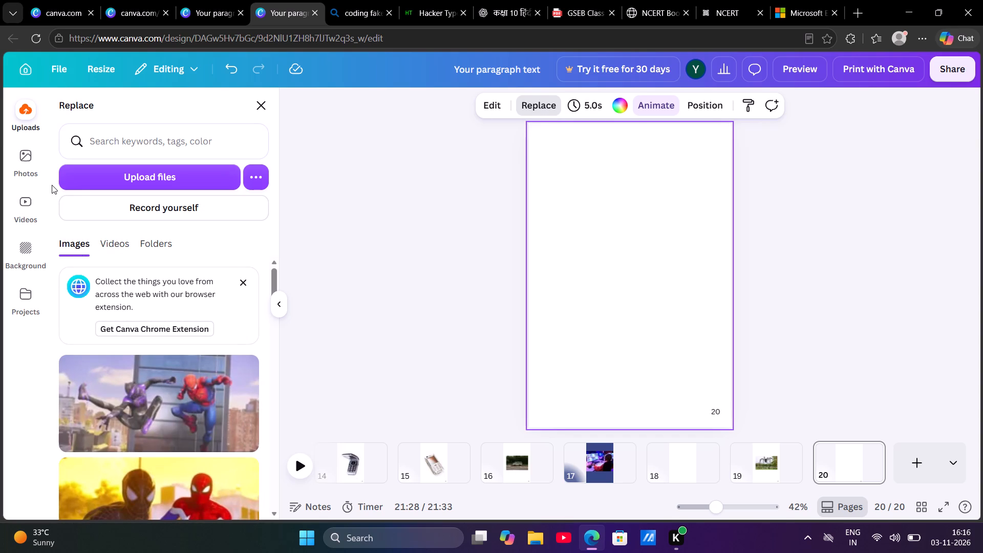
left_click(272, 87)
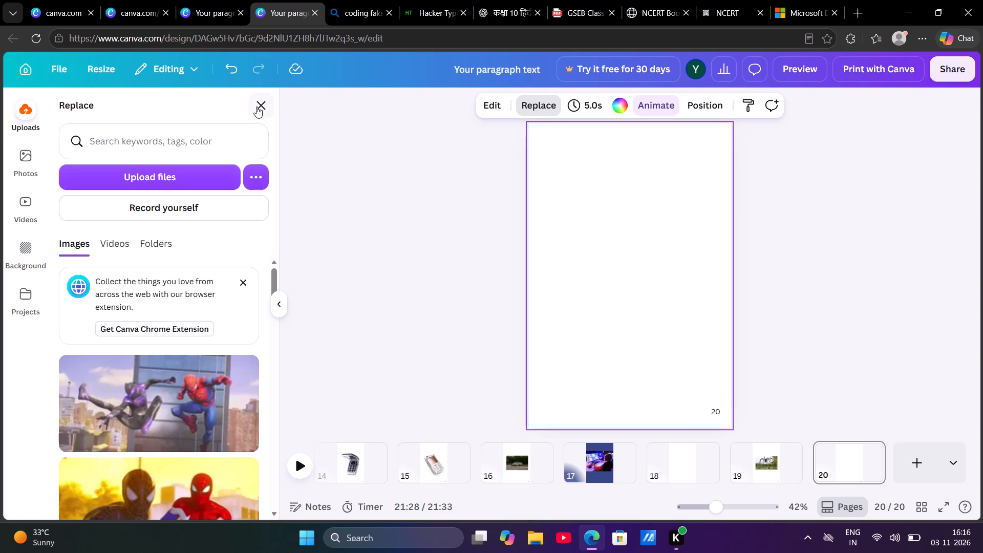
left_click(257, 107)
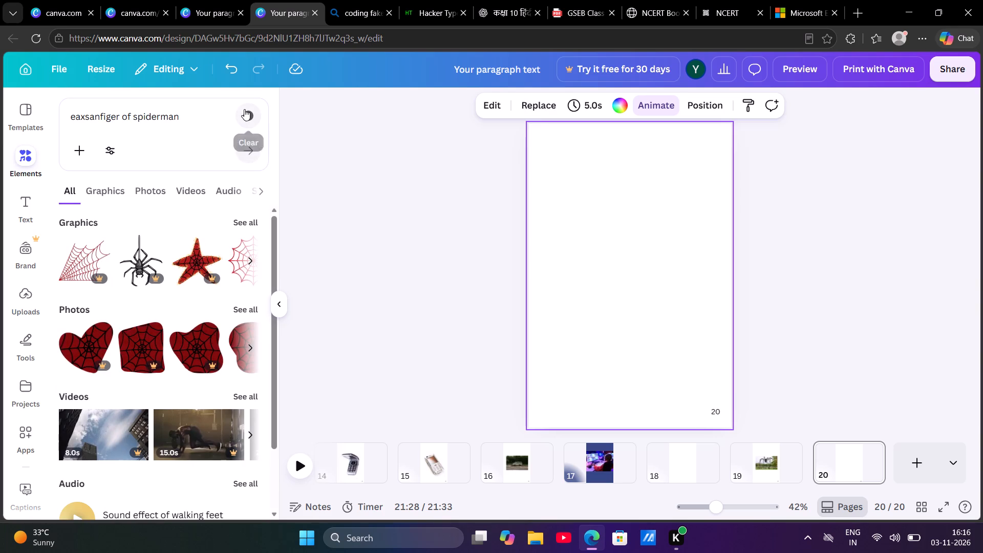
Clear the Spider-Man query from the elements search.
left_click(244, 110)
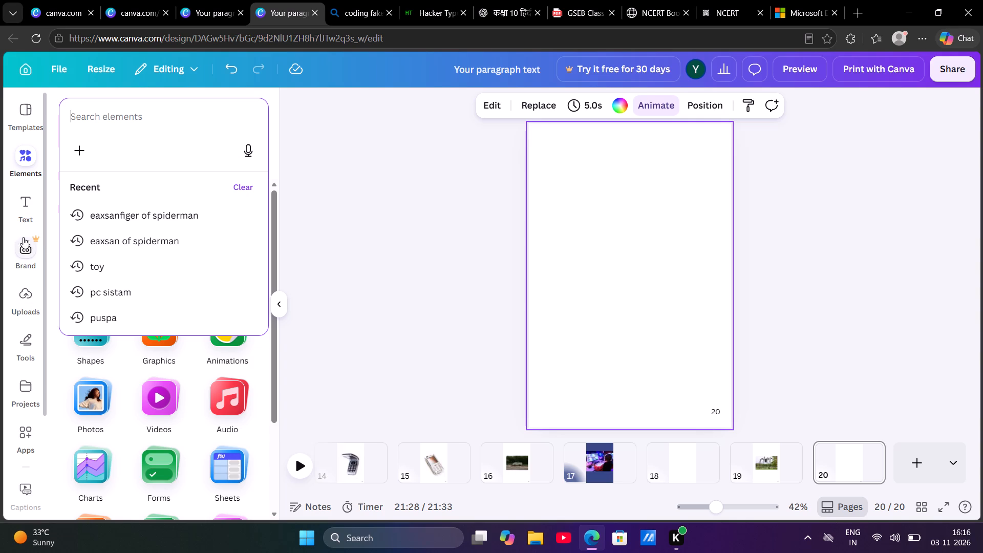
left_click(20, 207)
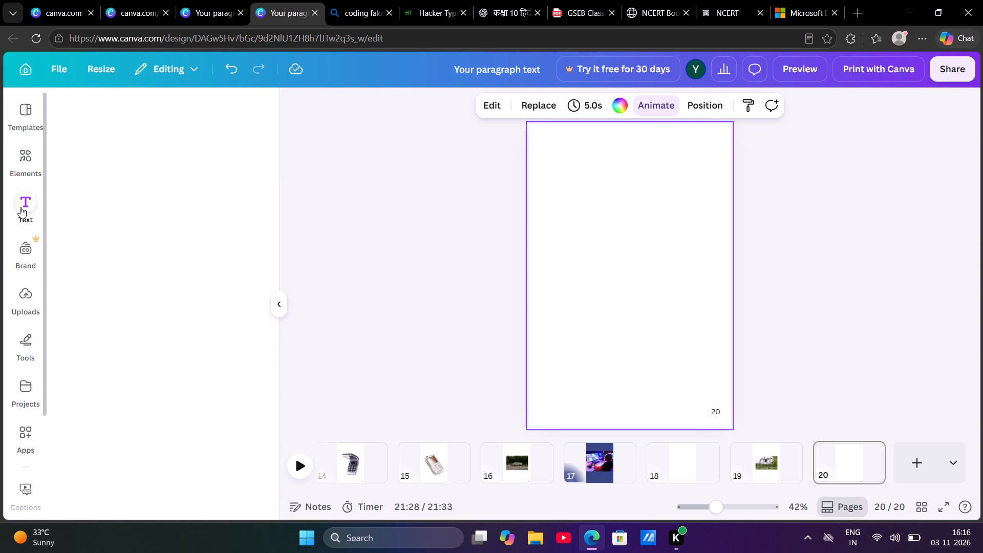
left_click(30, 342)
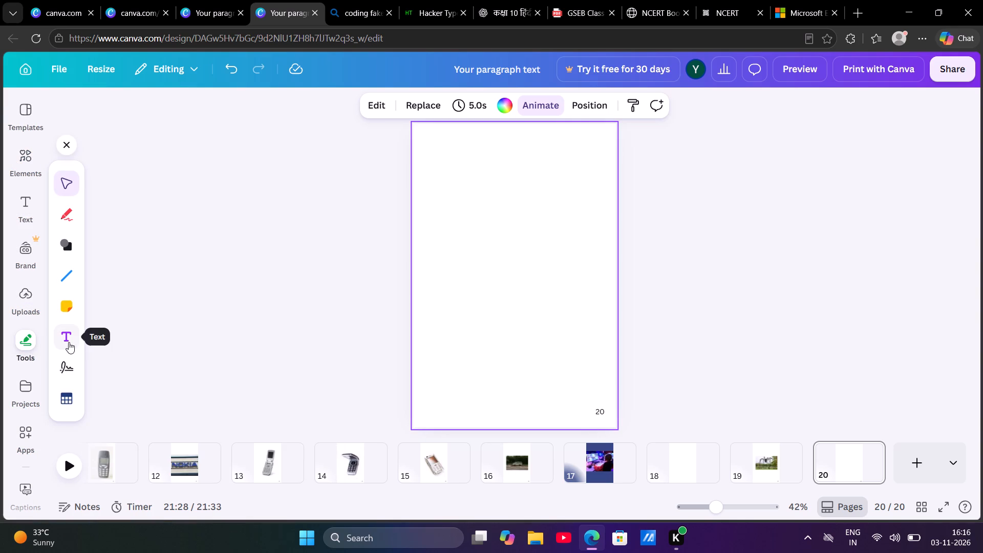
left_click(64, 370)
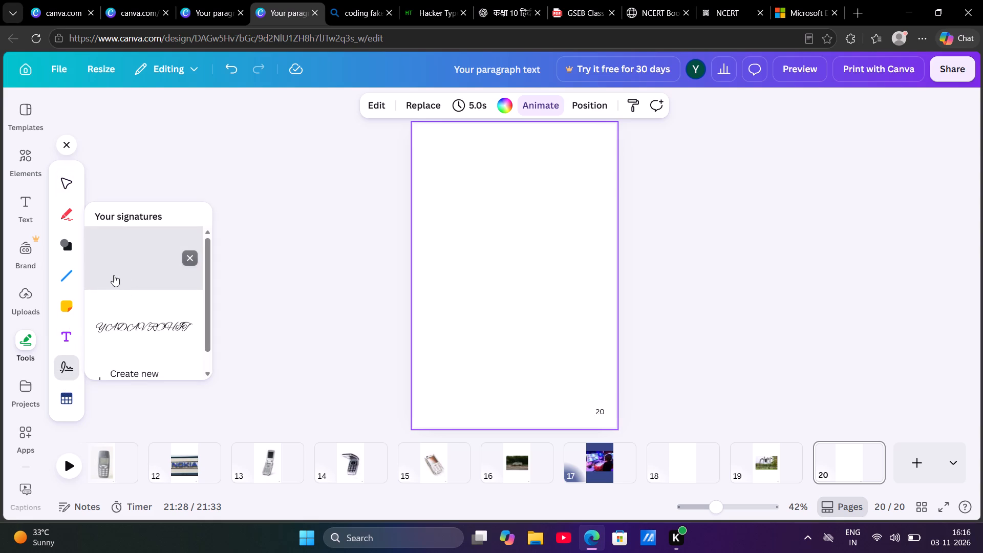
scroll(123, 315, "down", 2)
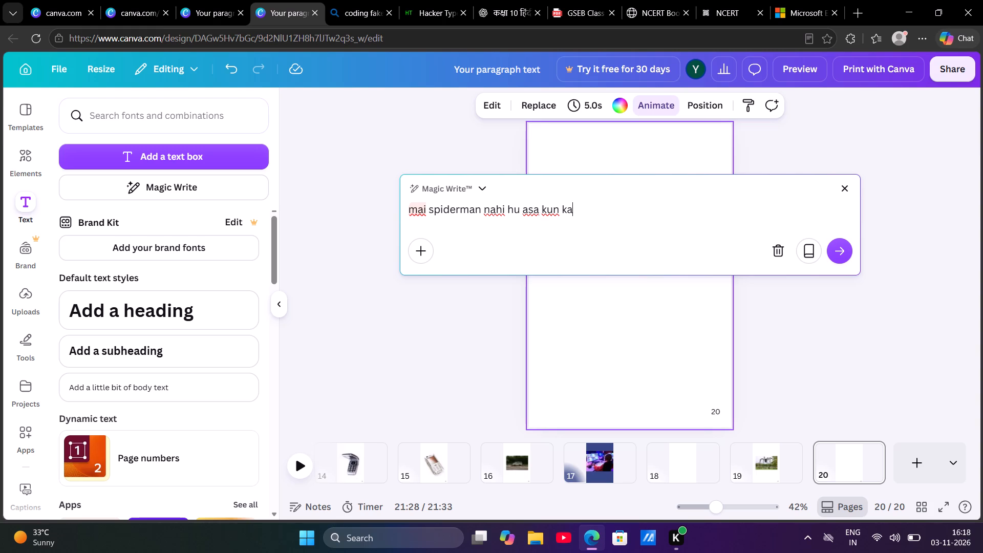
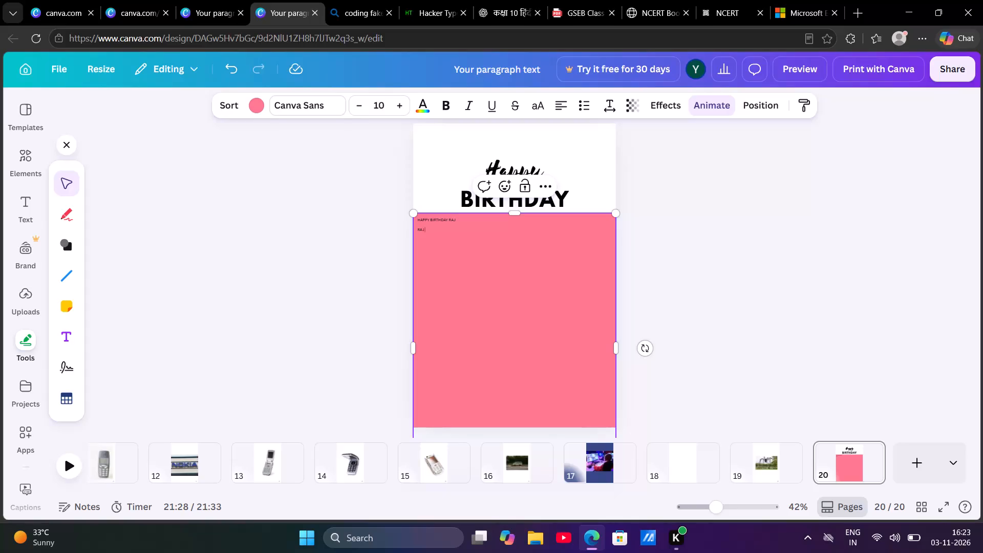
Continue the second line of the pink note on page 20 with "MAI APKA YOUTUBE".
key("m")
type("AI")
key("space")
key("a")
key("p")
type("KA")
key("space")
key("space")
key("y")
key("o")
key("u")
key("t")
key("u")
key("b")
key("e")
key("space")
key("space")
Enlarge the phone photo on page 15 and move it up so it fills most of the page, with its edge along the page's right side.
left_click(426, 463)
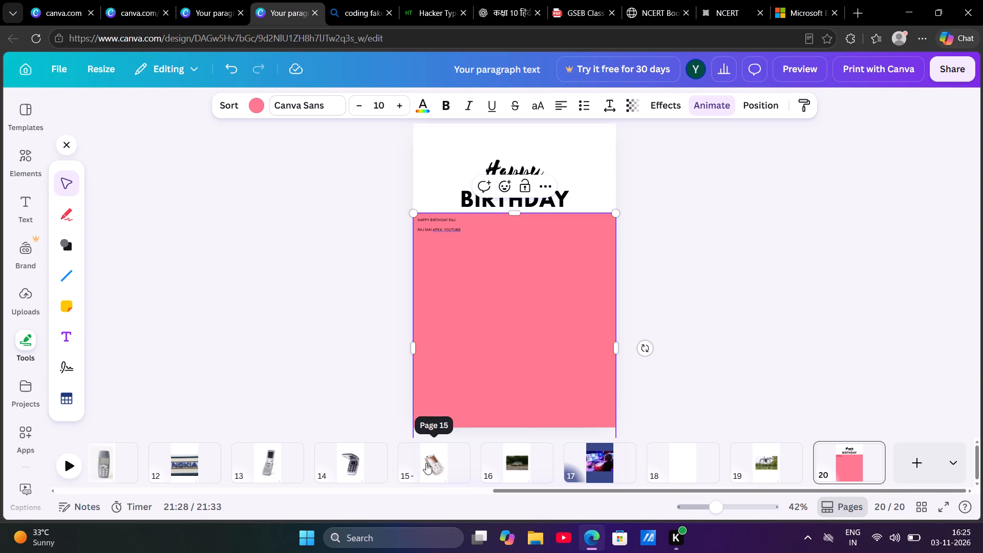
left_click(577, 357)
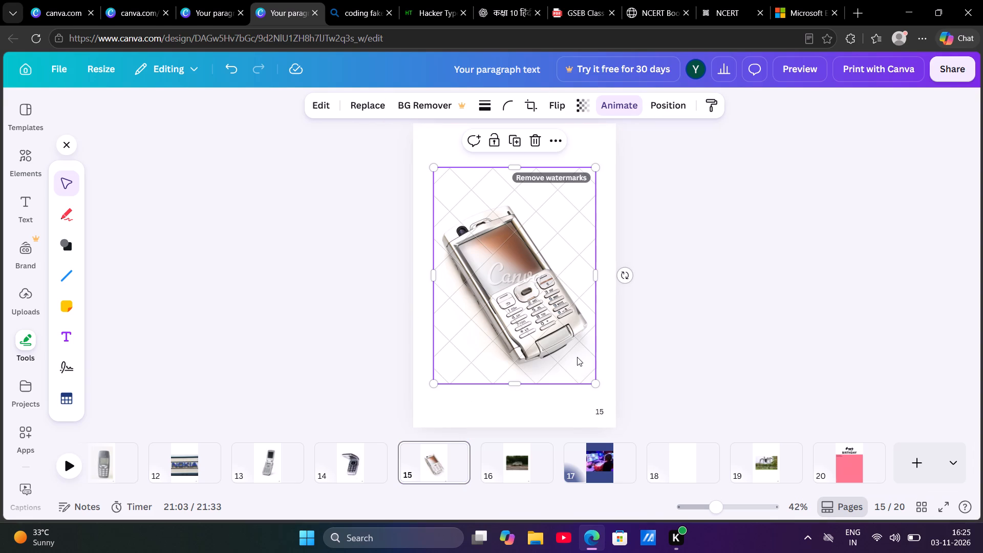
left_click_drag(593, 378, 570, 413)
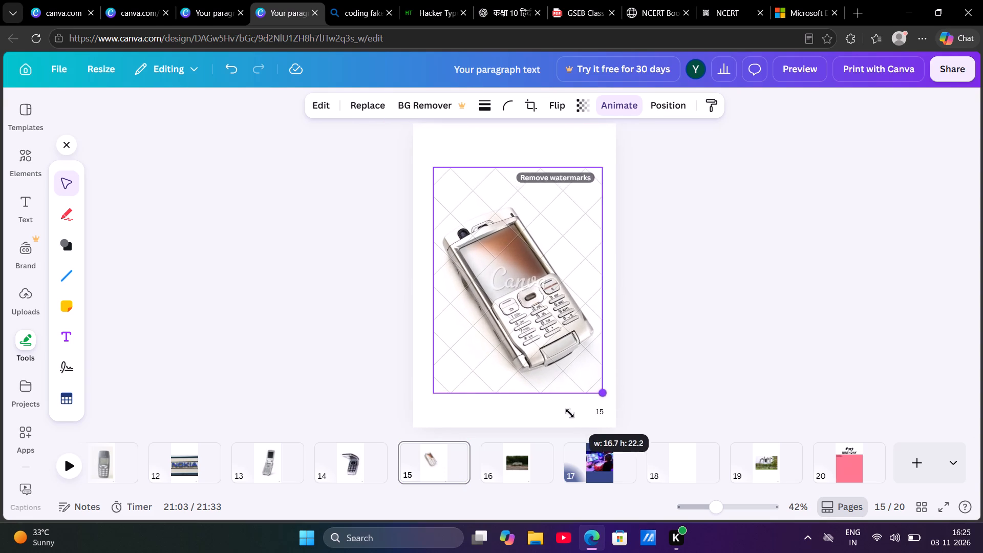
left_click_drag(570, 413, 651, 471)
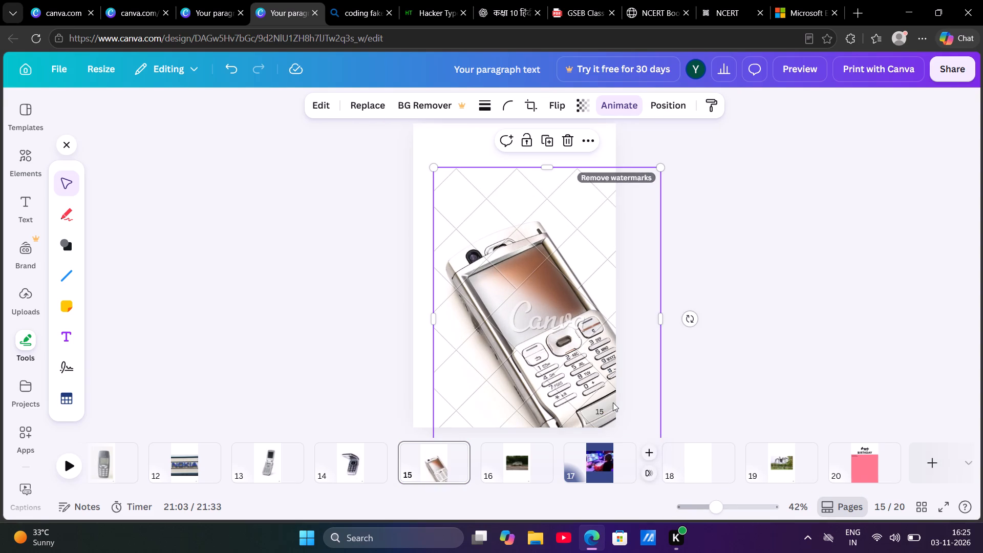
left_click_drag(566, 369, 525, 313)
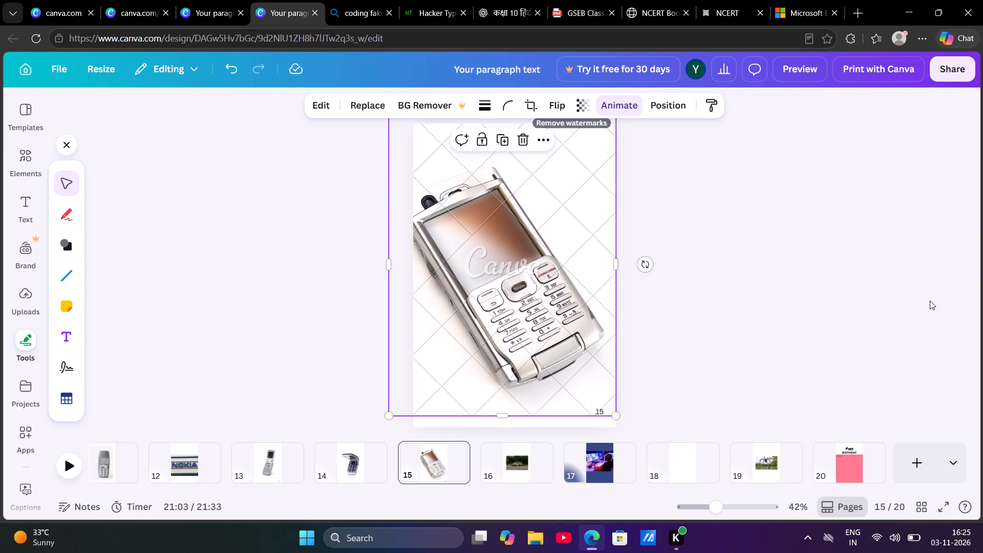
Continue the second line of the pink note on page 20 after "YOUTUBE" with "KA BUHOT HI".
left_click(850, 479)
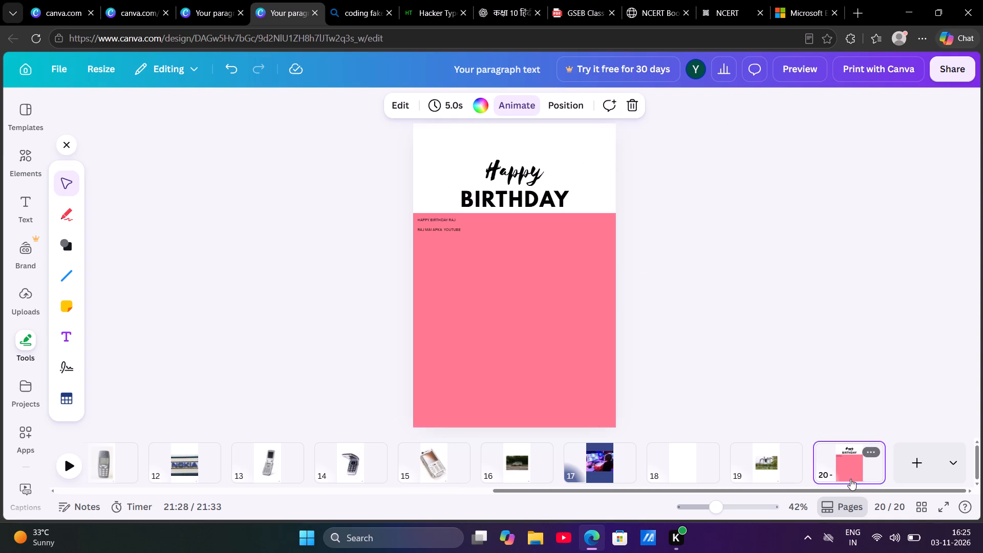
left_click(461, 229)
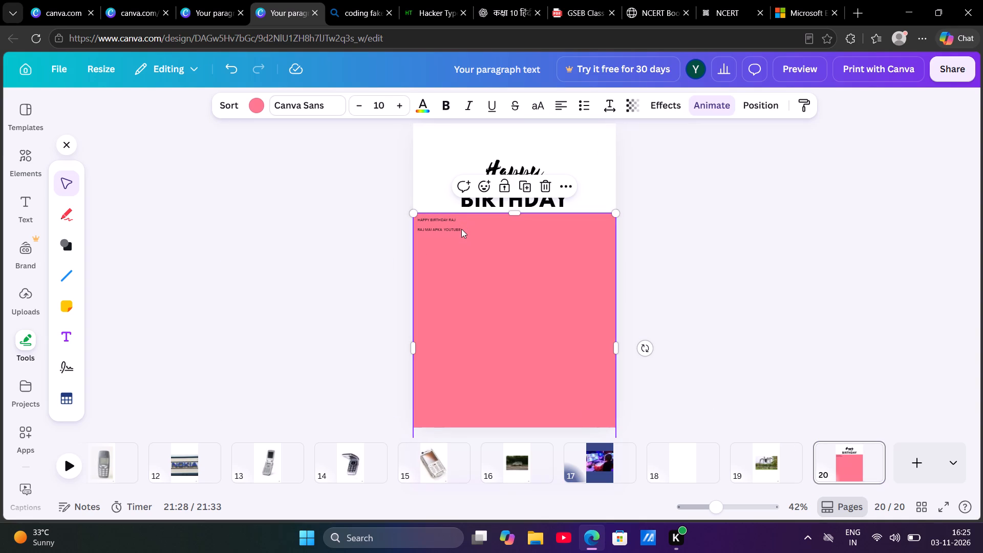
left_click(461, 229)
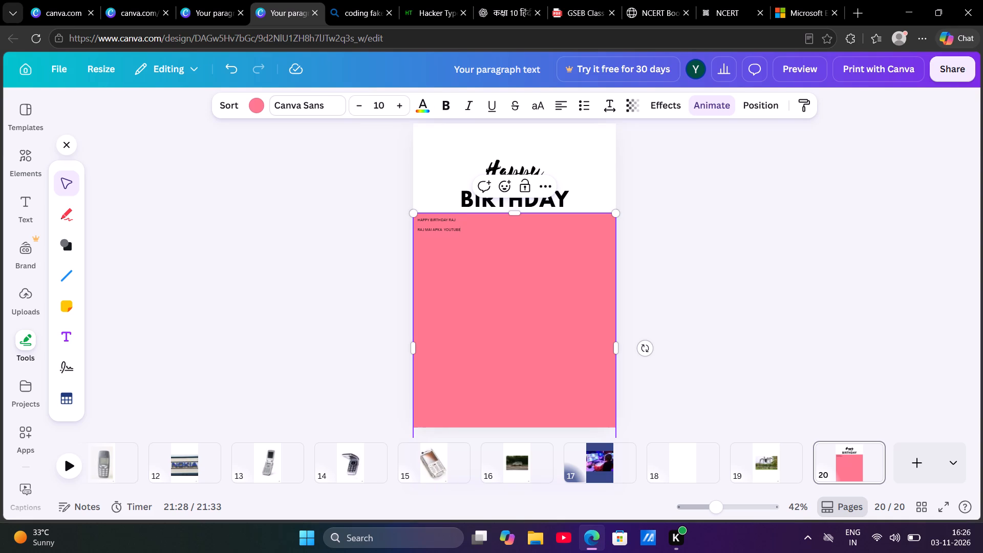
key("space")
key("space")
key("k")
key("a")
key("space")
key("b")
key("u")
key("h")
key("o")
key("t")
key("space")
key("space")
type("HI")
key("space")
key("space")
Add "BDA FAN HU" to the end of the second line of the pink note.
key("b")
type("DA")
key("space")
key("f")
type("AN")
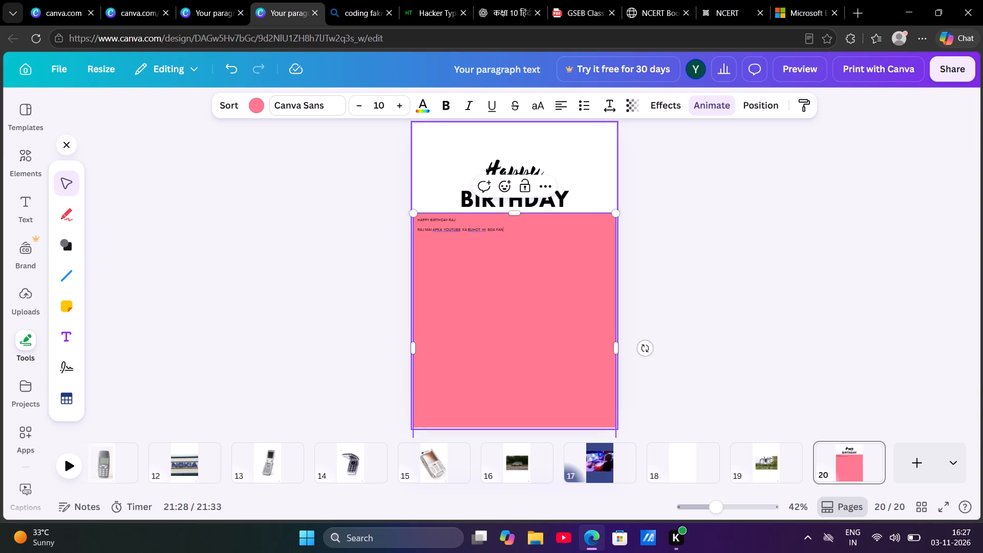
key("space")
key("space")
key("h")
key("u")
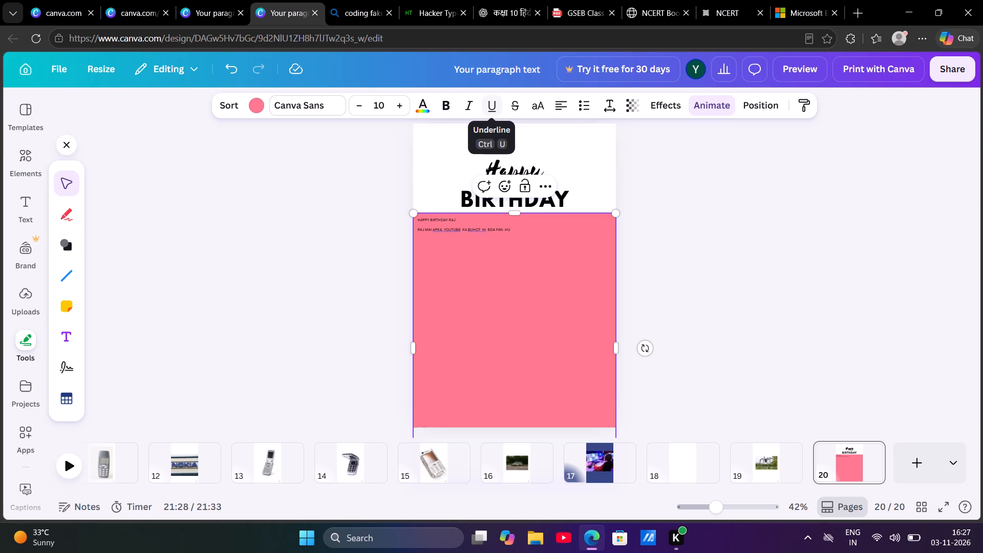
key("space")
key("space")
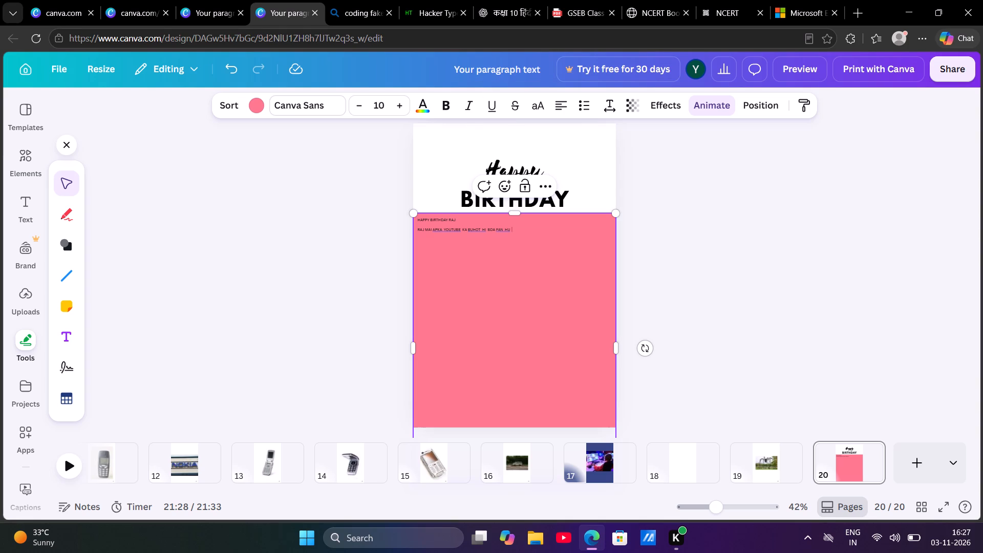
Continue the second line of the pink note on page 20 after "FAN HU" with "MAI NAI APA".
key("m")
key("a")
key("i")
key("space")
key("space")
key("n")
type("AI")
key("space")
key("space")
key("a")
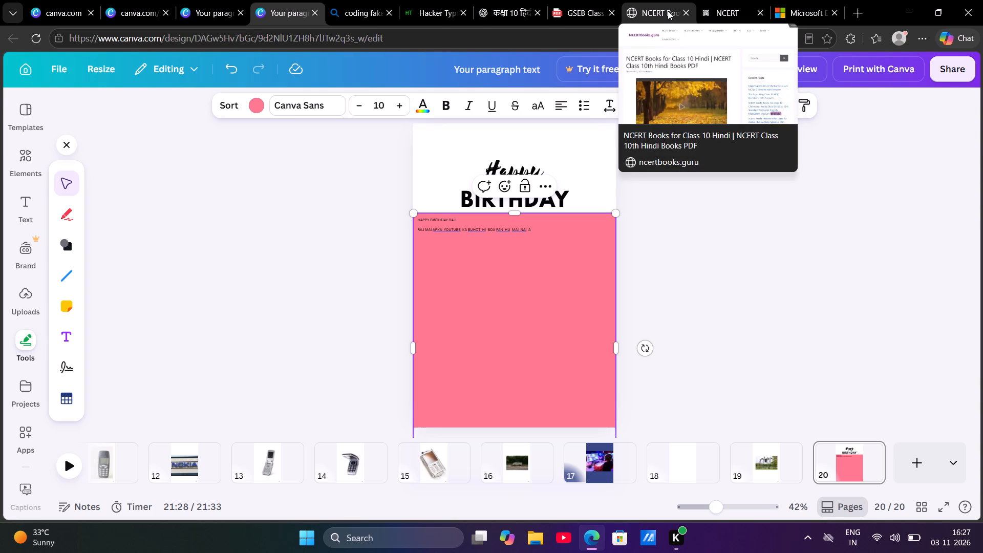
key("p")
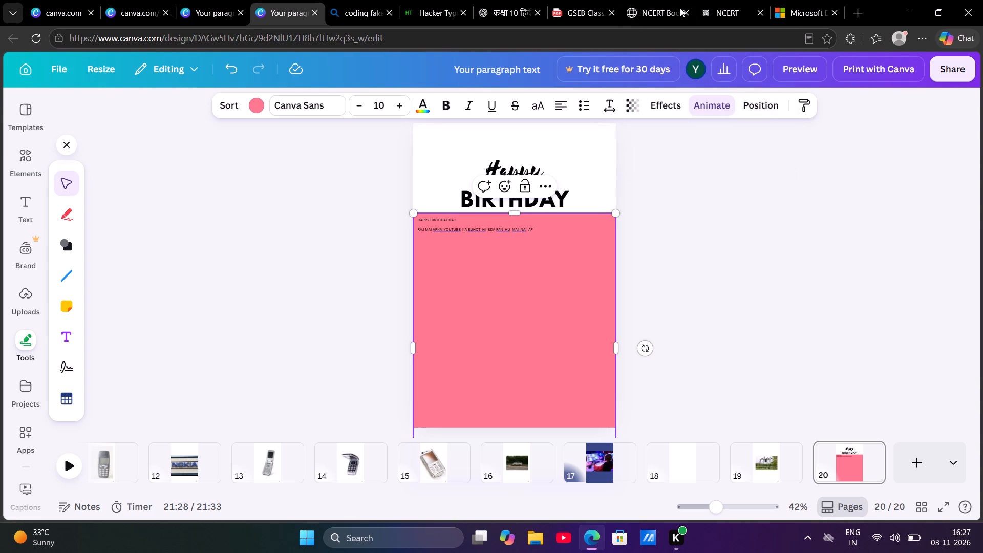
key("a")
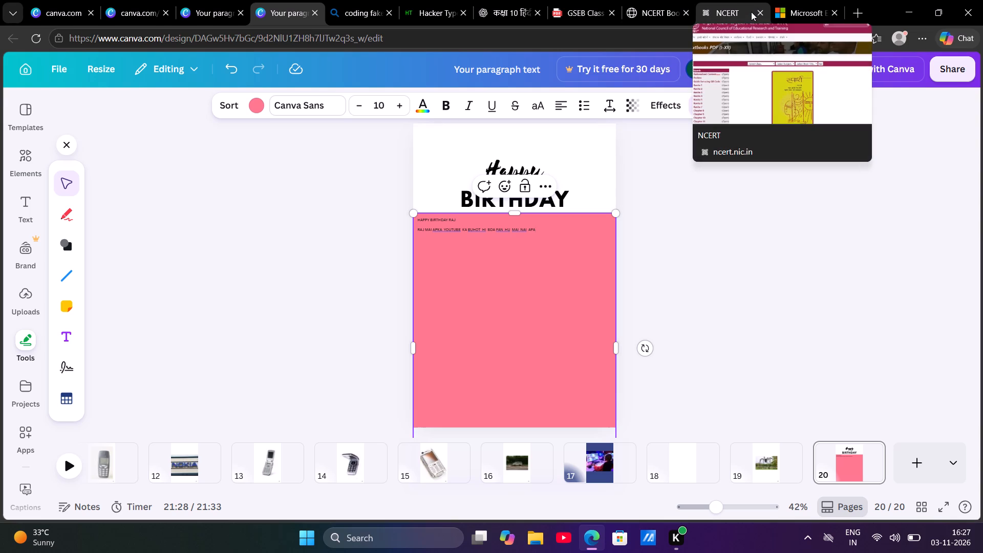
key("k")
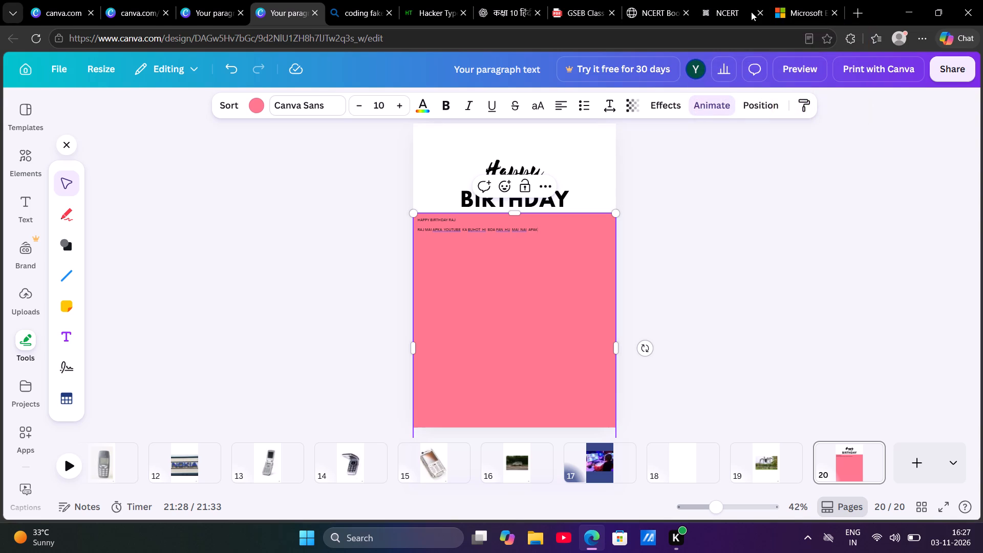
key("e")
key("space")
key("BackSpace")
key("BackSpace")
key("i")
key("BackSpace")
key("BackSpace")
Continue the second line of the pink note directly after "APA" with "SARIEADIT DAI".
key("s")
key("a")
key("r")
key("i")
key("e")
key("a")
key("d")
key("i")
key("t")
key("space")
key("space")
key("d")
key("a")
key("i")
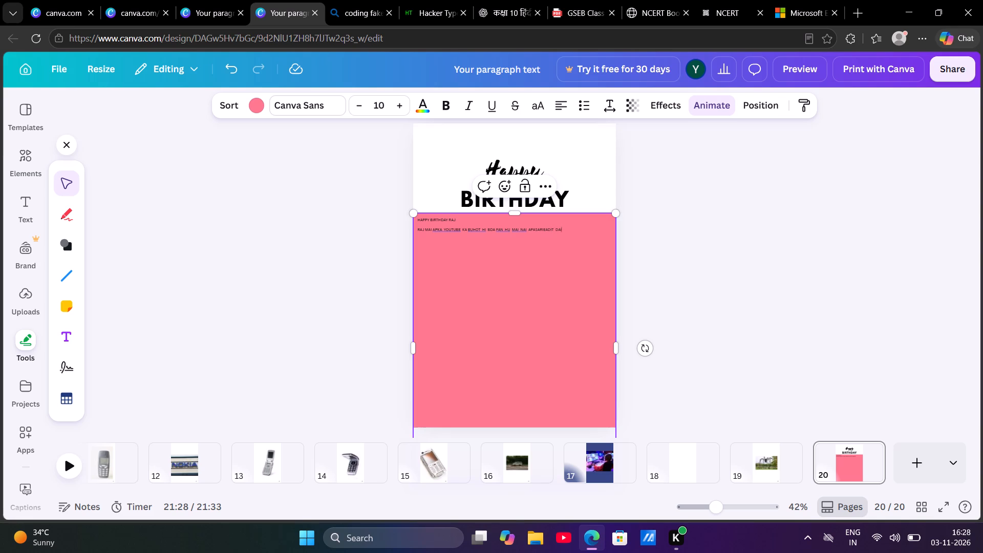